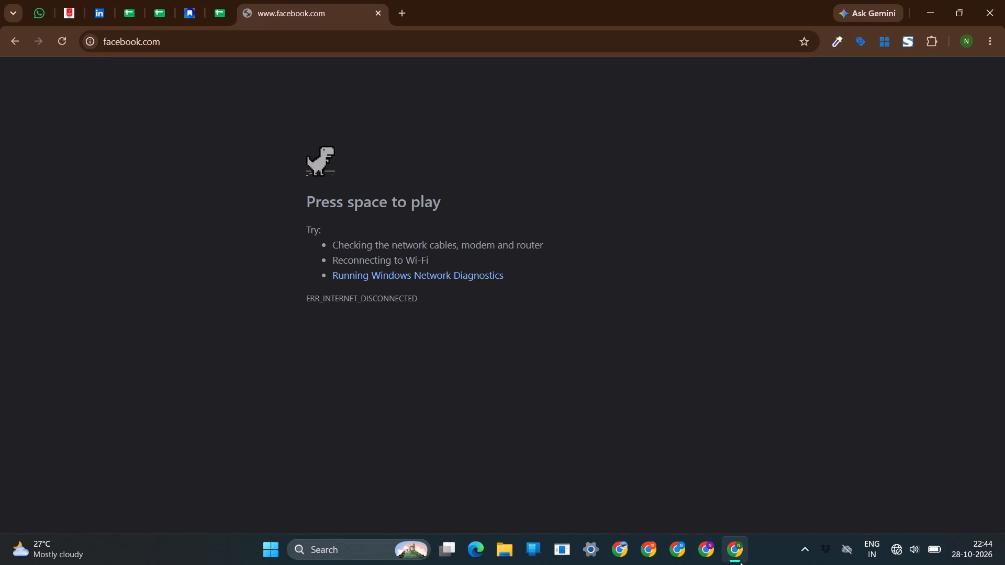
# Connect the computer to the open Wi-Fi network Infinix 2 and check its connection status.
pyautogui.click(914, 543)
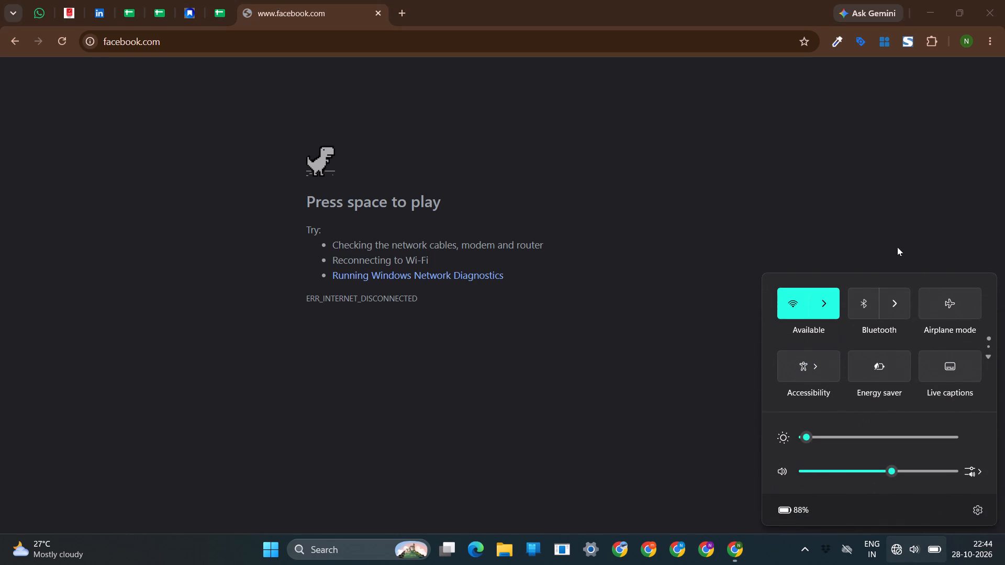
pyautogui.click(836, 308)
pyautogui.click(857, 319)
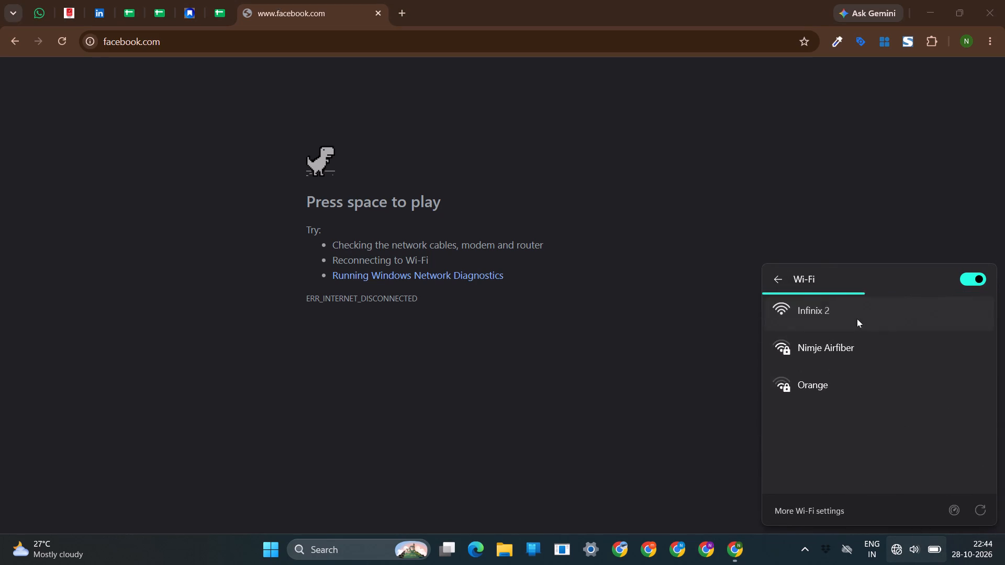
pyautogui.click(917, 402)
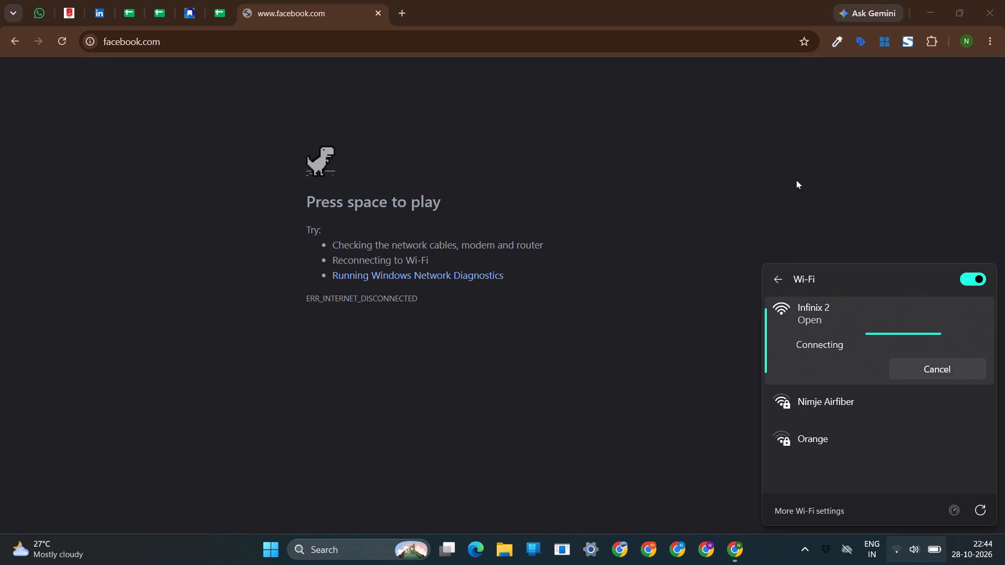
pyautogui.click(736, 177)
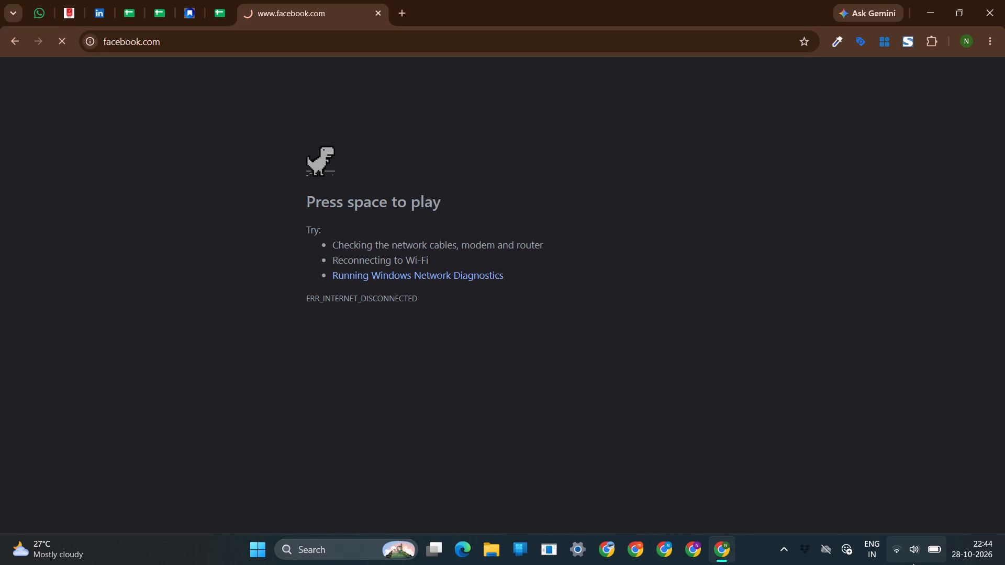
pyautogui.click(911, 553)
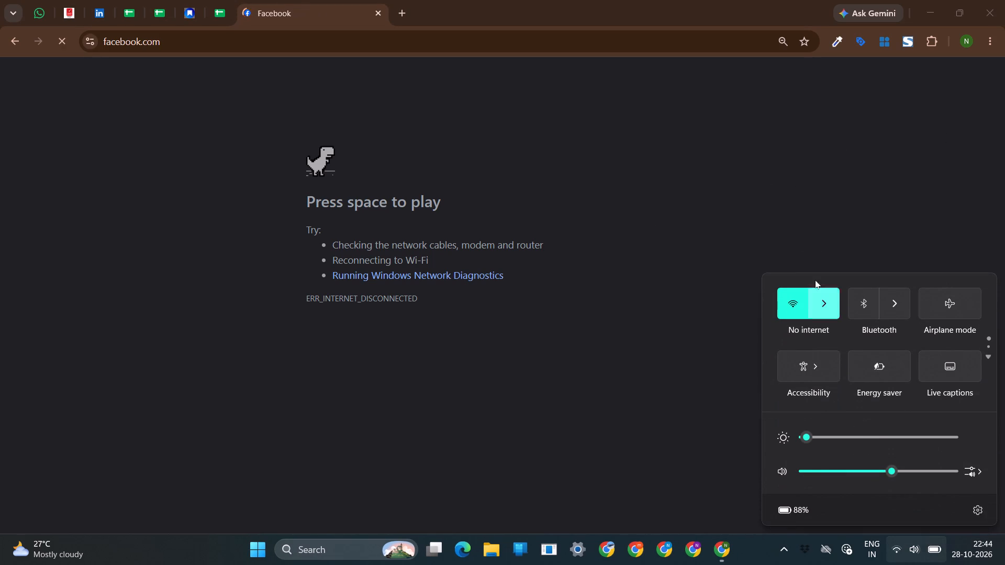
pyautogui.click(826, 315)
pyautogui.click(764, 196)
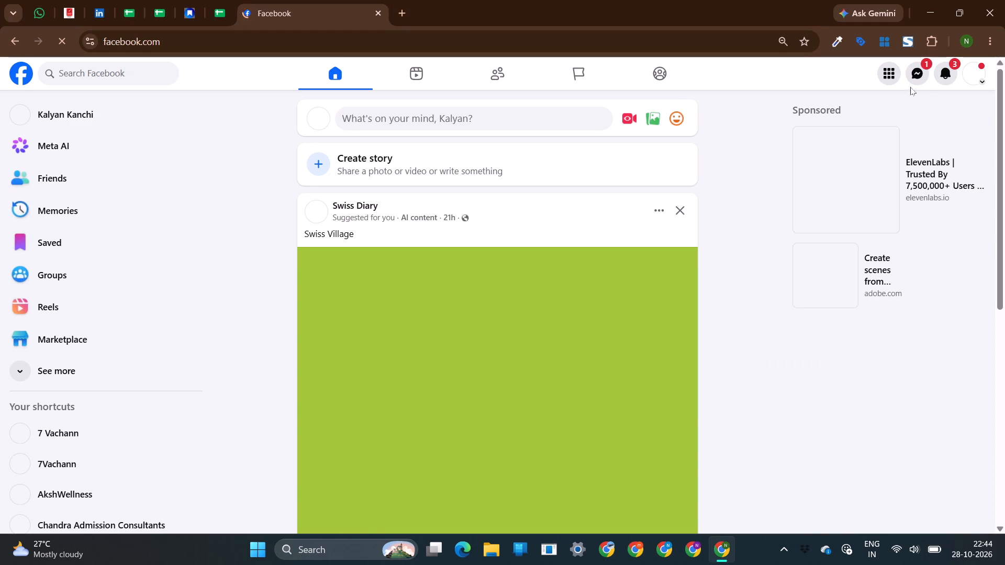
# Open Ads Manager from Facebook's Professional shortcuts.
pyautogui.click(879, 70)
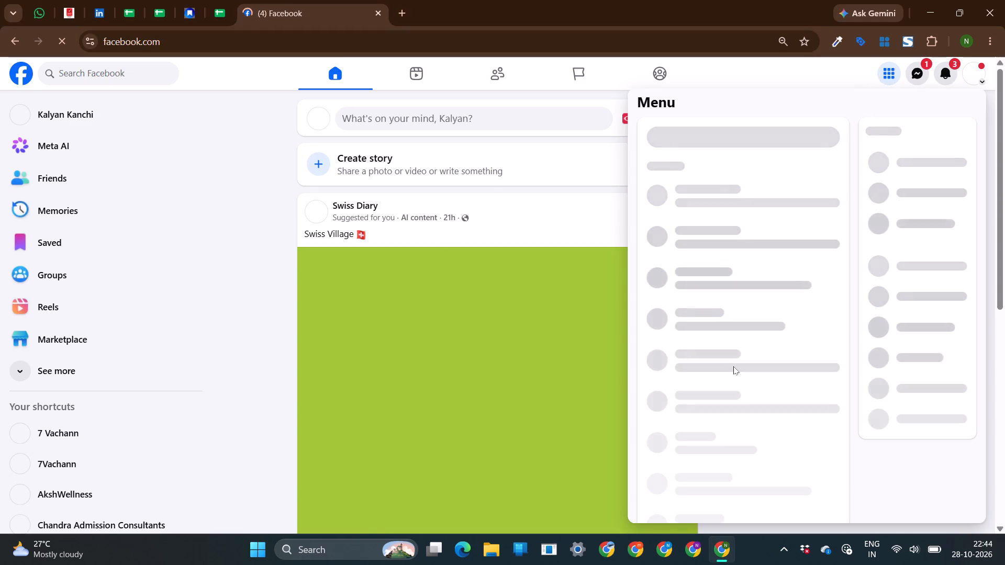
pyautogui.scroll(-5, 724, 306)
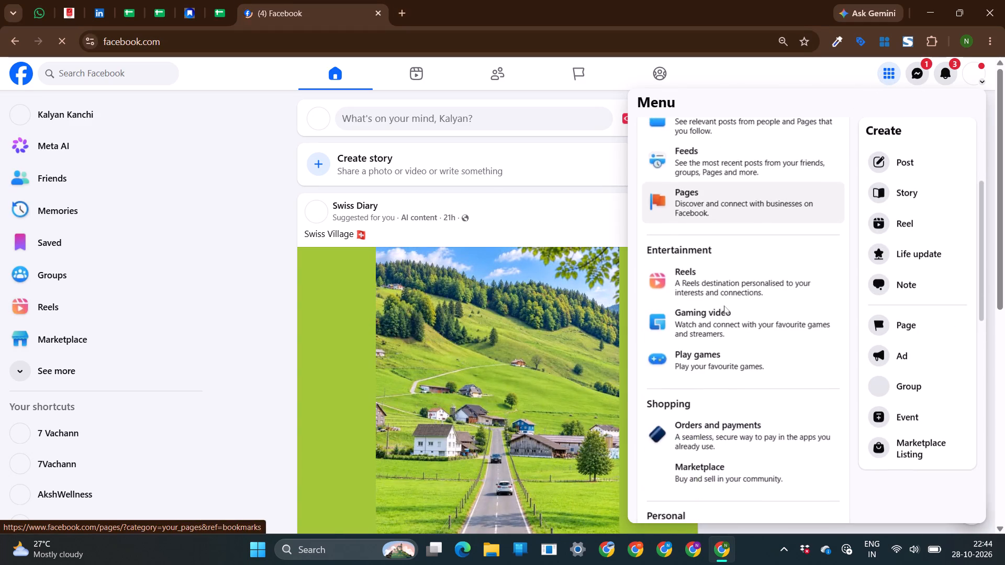
pyautogui.scroll(-4, 724, 306)
pyautogui.scroll(-4, 743, 369)
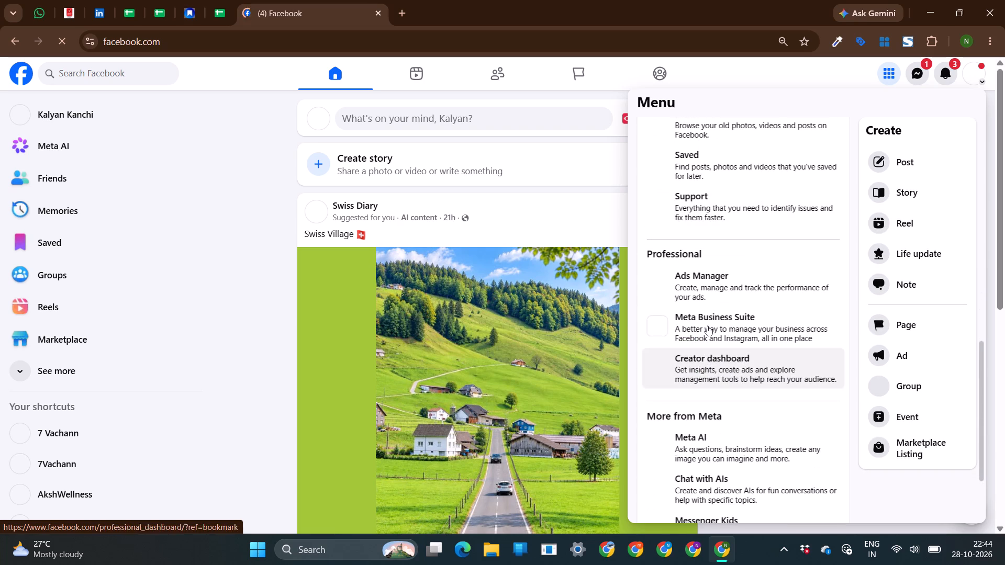
pyautogui.click(661, 292)
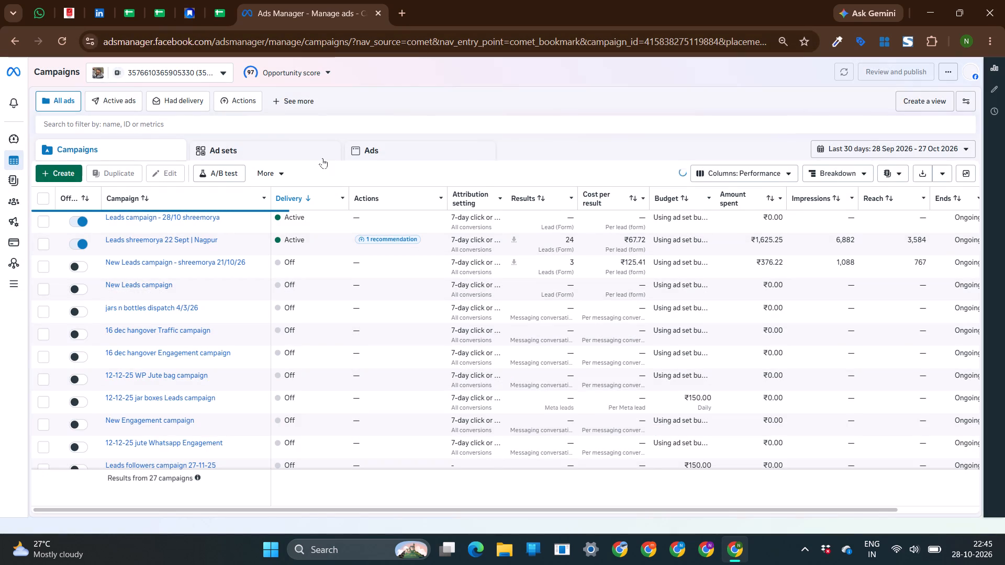
# Open the list of ad accounts and business portfolios in Ads Manager.
pyautogui.click(151, 65)
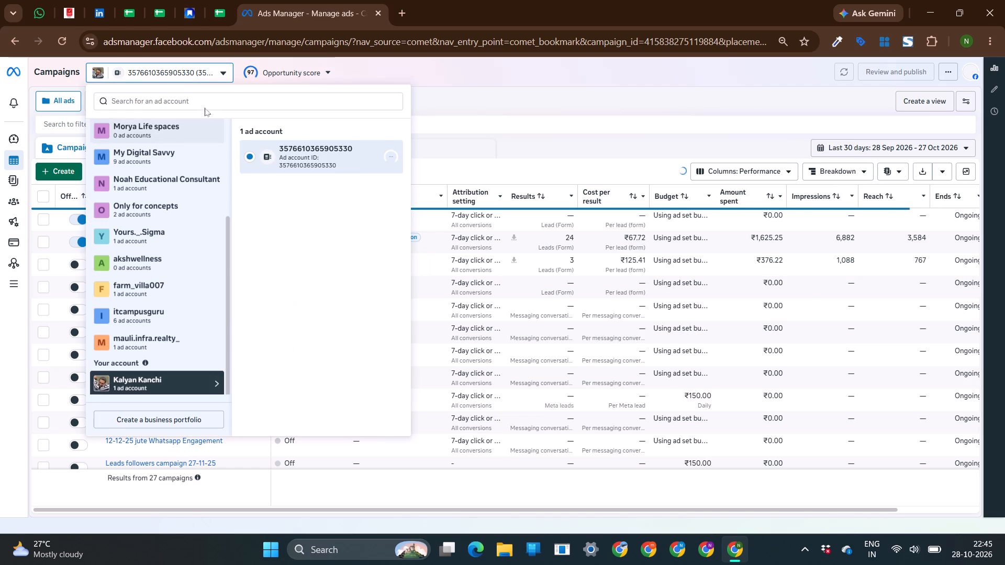
# Search the ad accounts for "itcg".
pyautogui.click(160, 98)
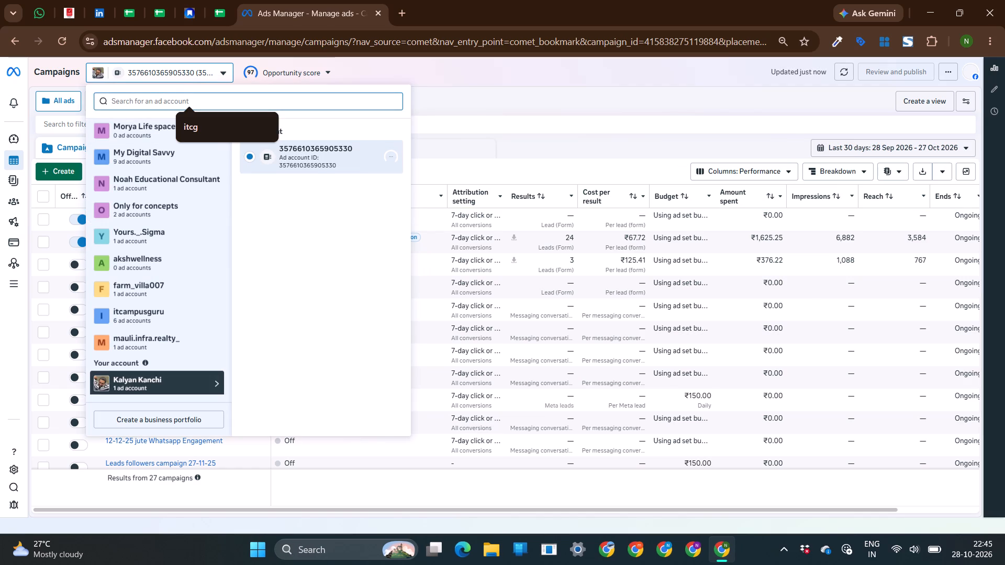
pyautogui.click(196, 136)
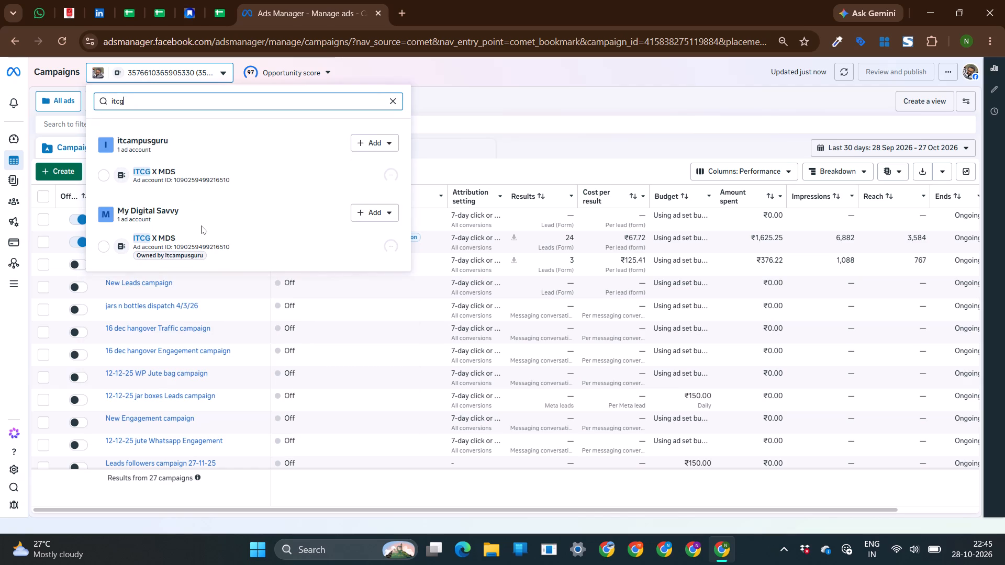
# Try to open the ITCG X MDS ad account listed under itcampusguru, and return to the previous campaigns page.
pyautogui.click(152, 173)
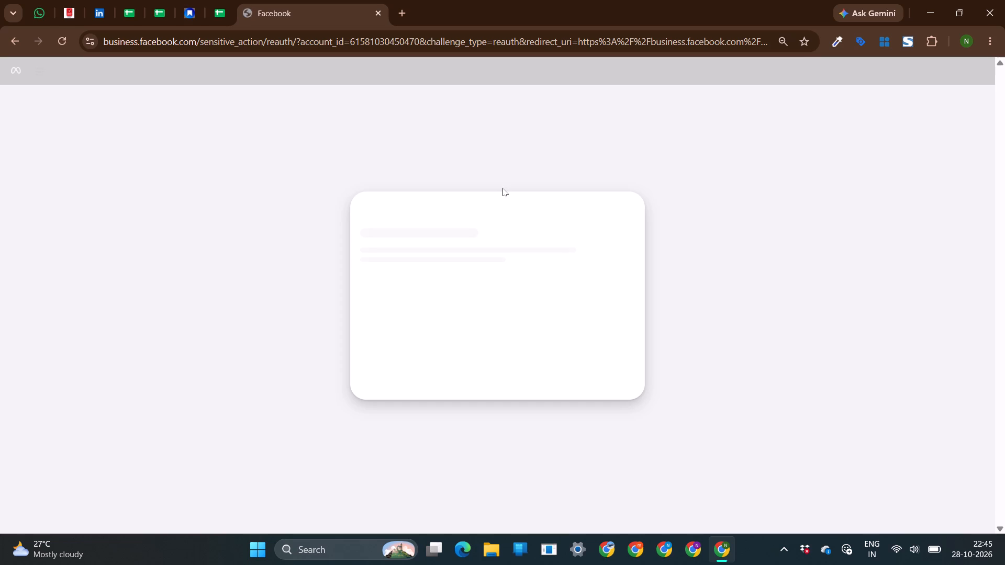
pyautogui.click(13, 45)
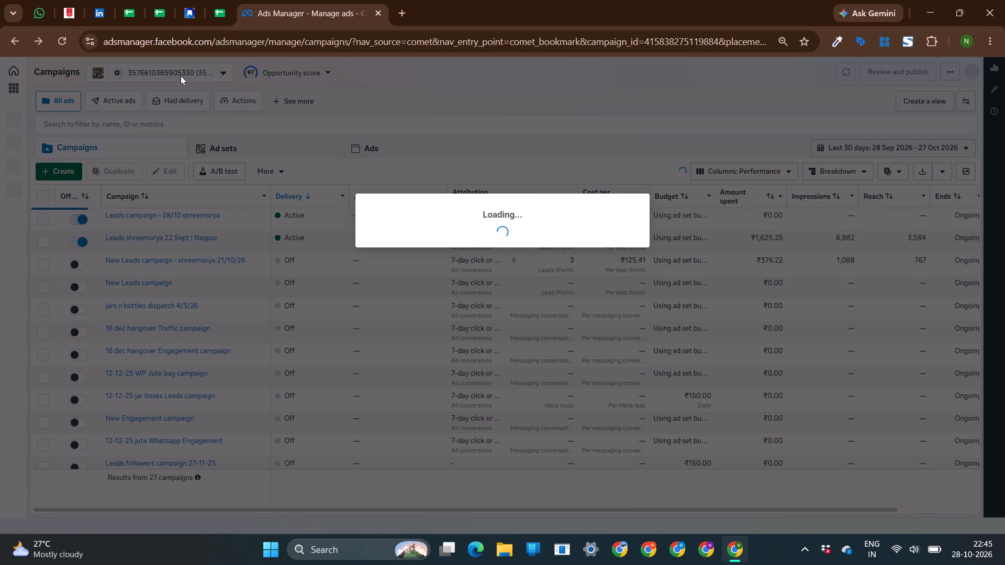
# Switch to the mydigitalsavvyclients Chrome profile, show its first Ads Manager page for the ad account, and close the empty new tab.
pyautogui.click(642, 541)
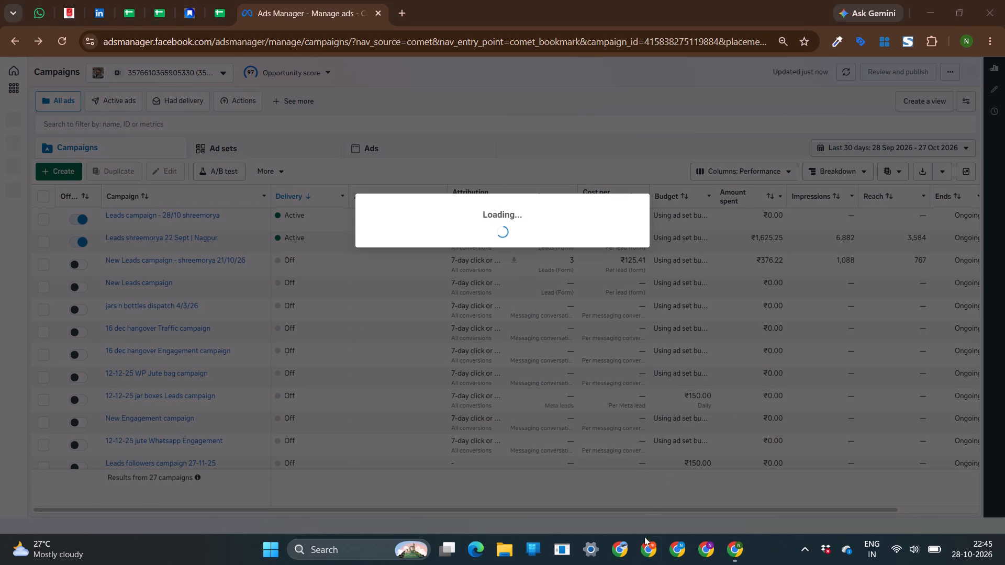
pyautogui.click(38, 9)
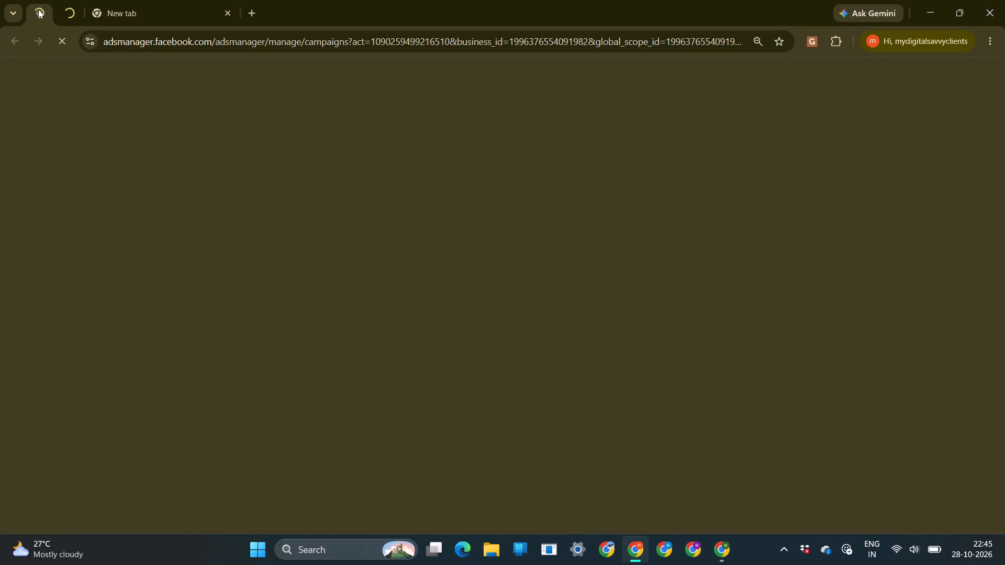
pyautogui.click(229, 14)
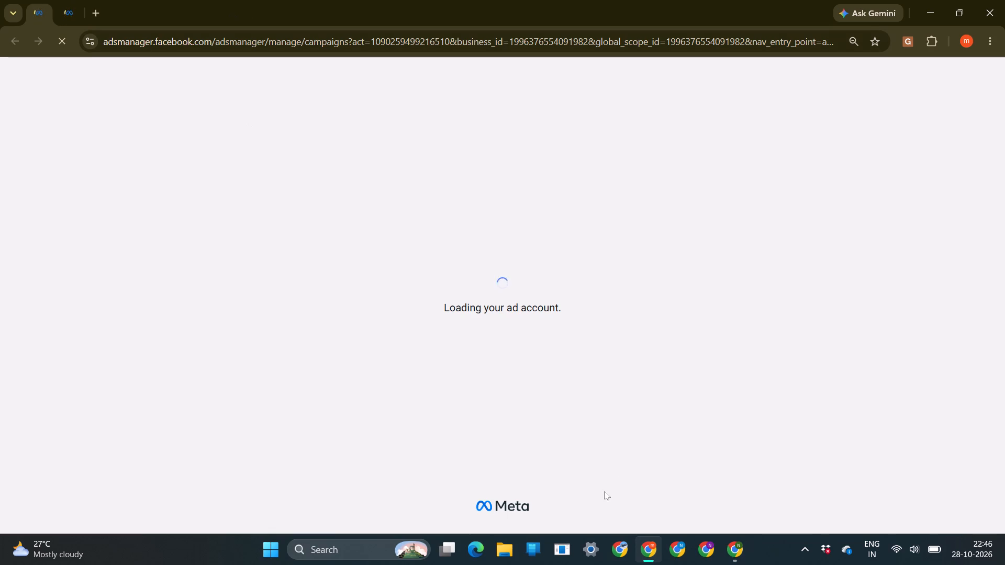
# Switch back to the other Chrome window and look through the ad accounts in the My Digital Savvy business portfolio.
pyautogui.click(729, 556)
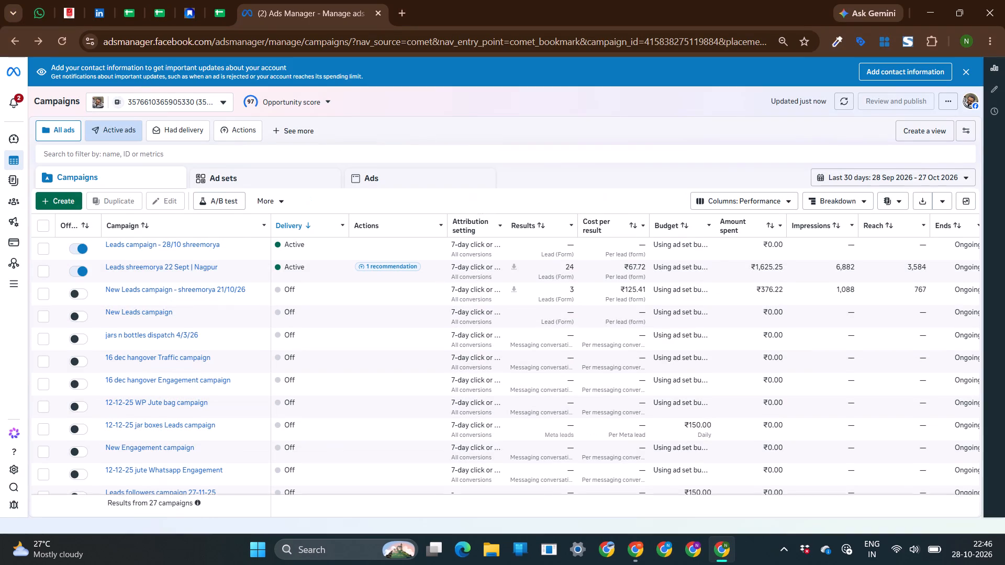
pyautogui.click(162, 102)
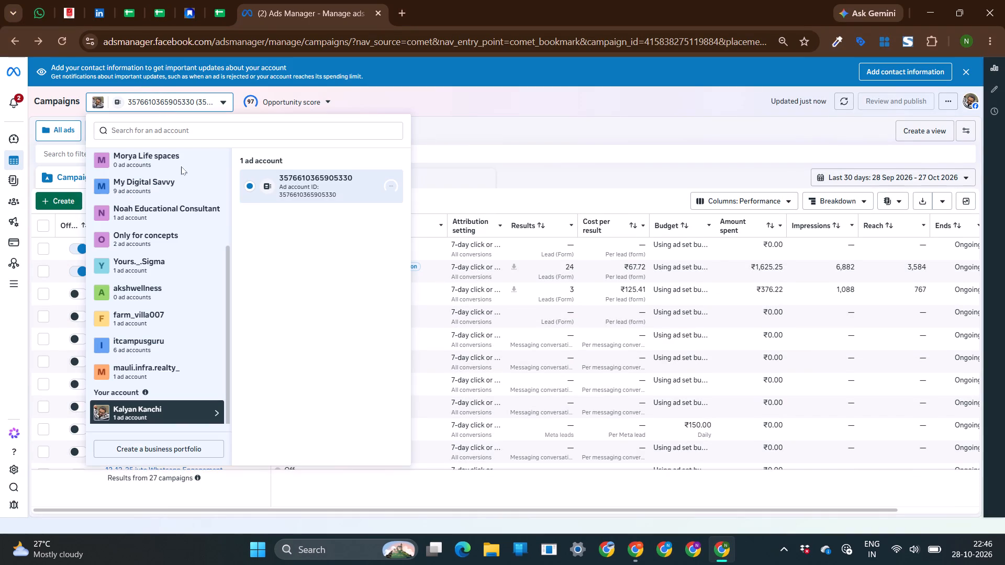
pyautogui.scroll(5, 191, 256)
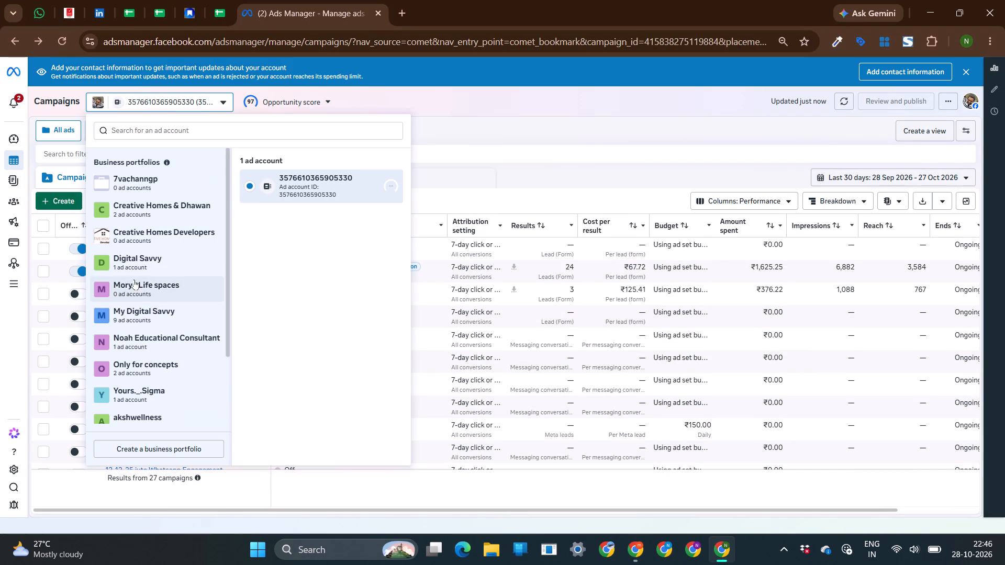
pyautogui.click(137, 315)
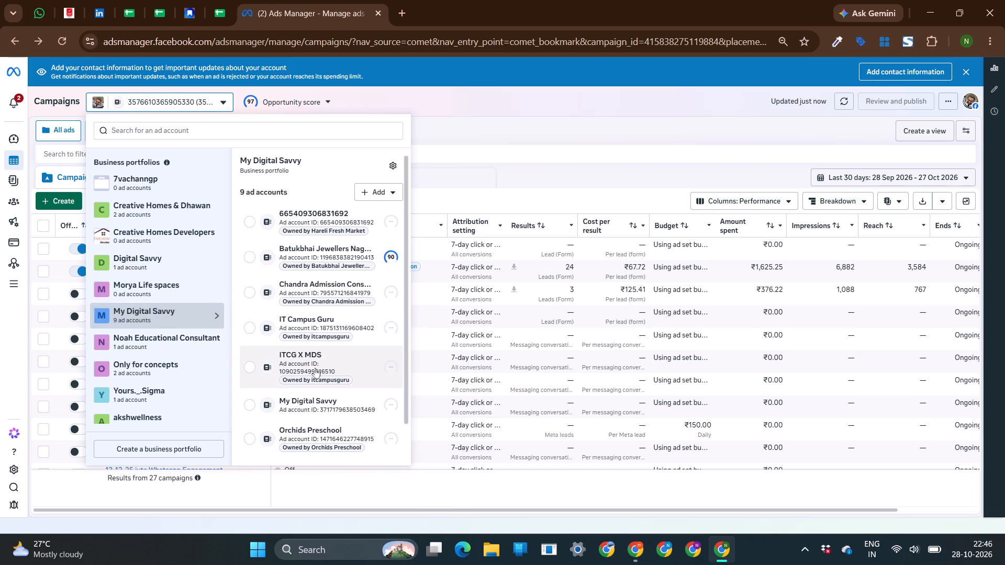
pyautogui.scroll(-2, 315, 368)
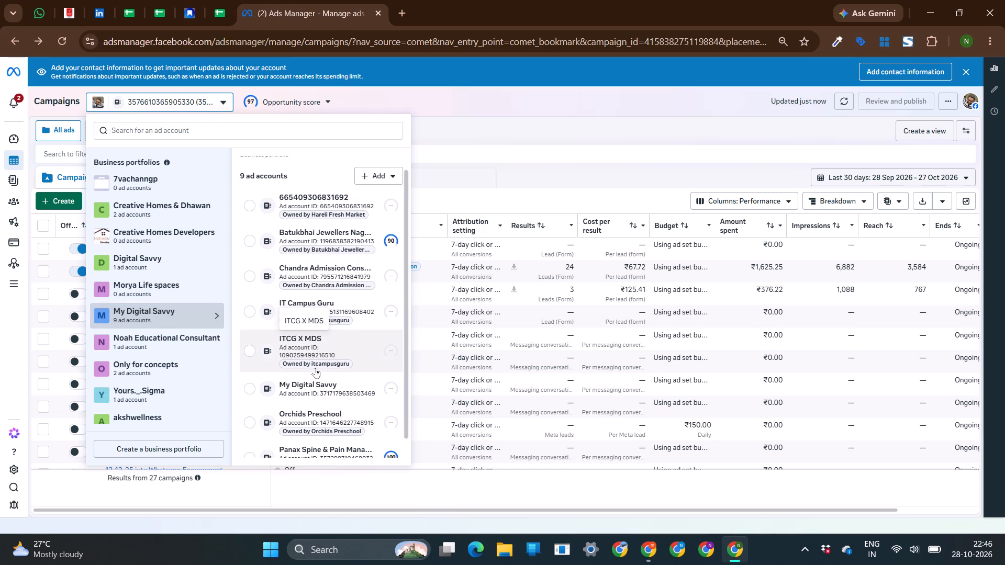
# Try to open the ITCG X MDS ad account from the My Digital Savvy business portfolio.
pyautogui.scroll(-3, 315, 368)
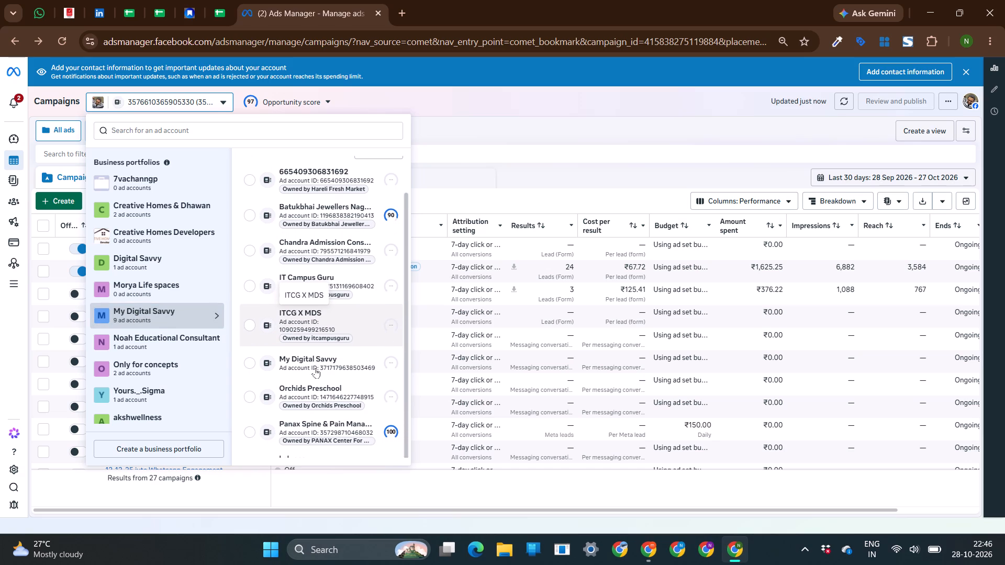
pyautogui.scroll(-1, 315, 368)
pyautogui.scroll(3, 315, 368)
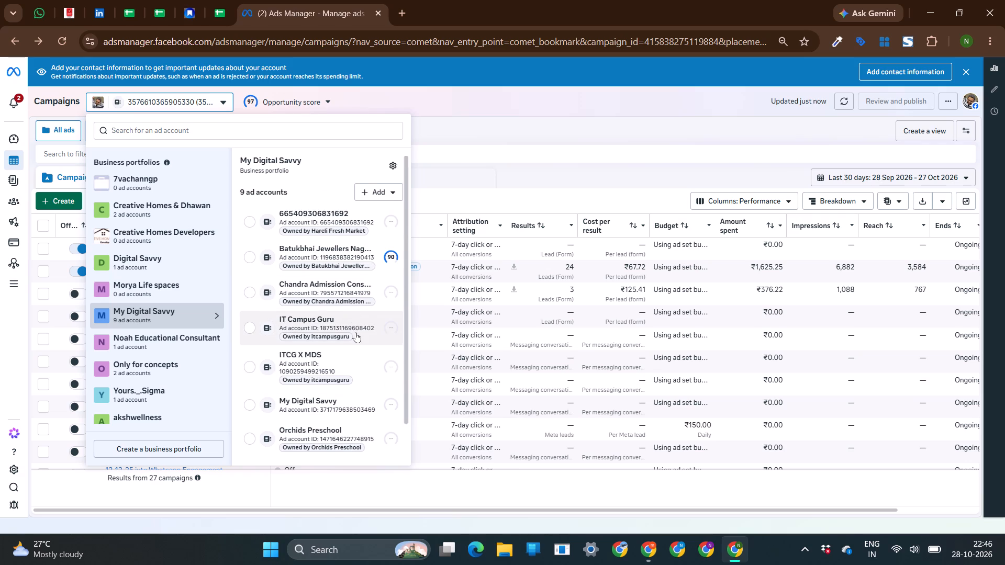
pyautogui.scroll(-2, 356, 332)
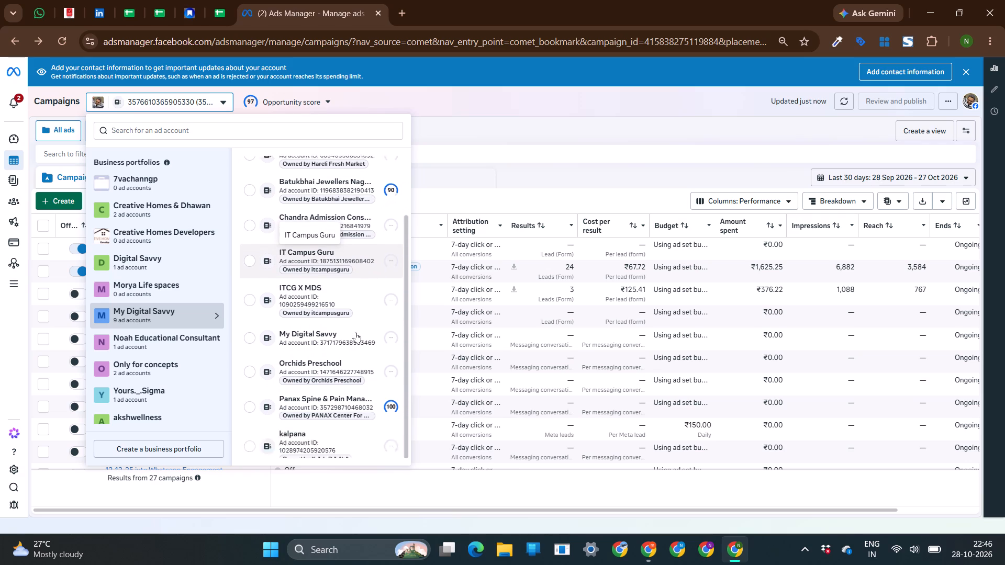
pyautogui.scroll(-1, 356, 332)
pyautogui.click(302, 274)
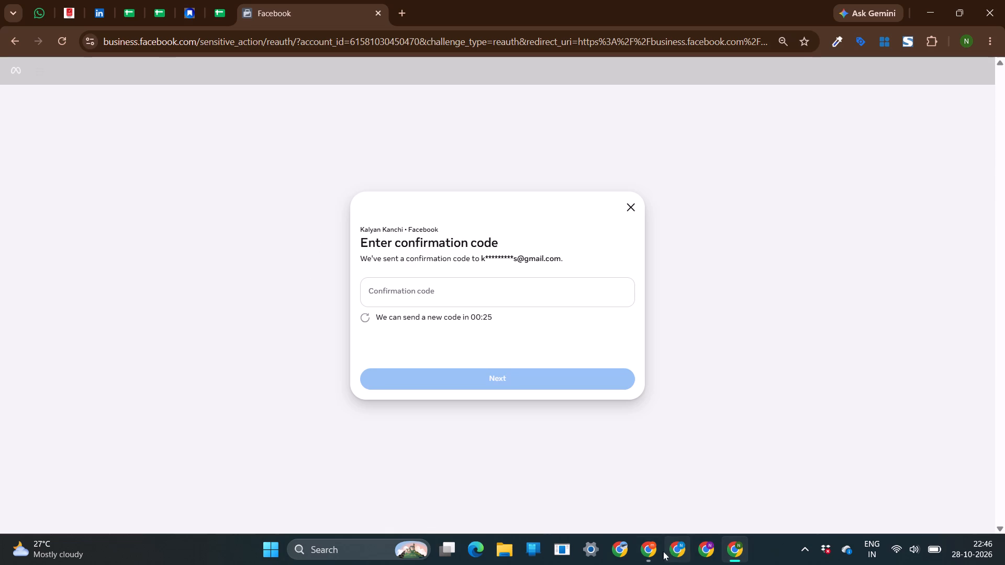
# Switch to the Chrome window with the ITCG X MDS campaigns and set the reporting date range to 27 Oct 2026 - 28 Oct 2026.
pyautogui.click(645, 552)
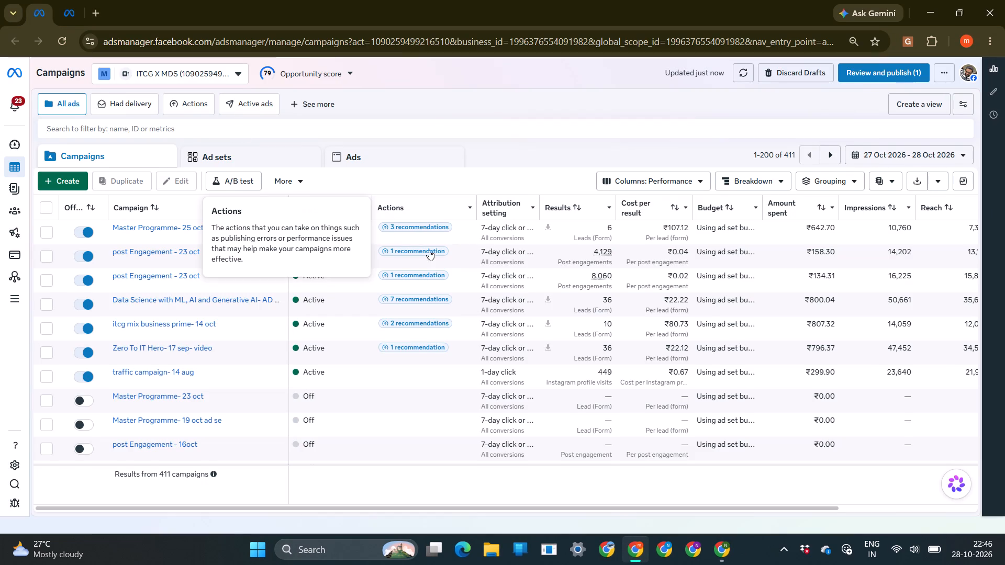
pyautogui.click(900, 146)
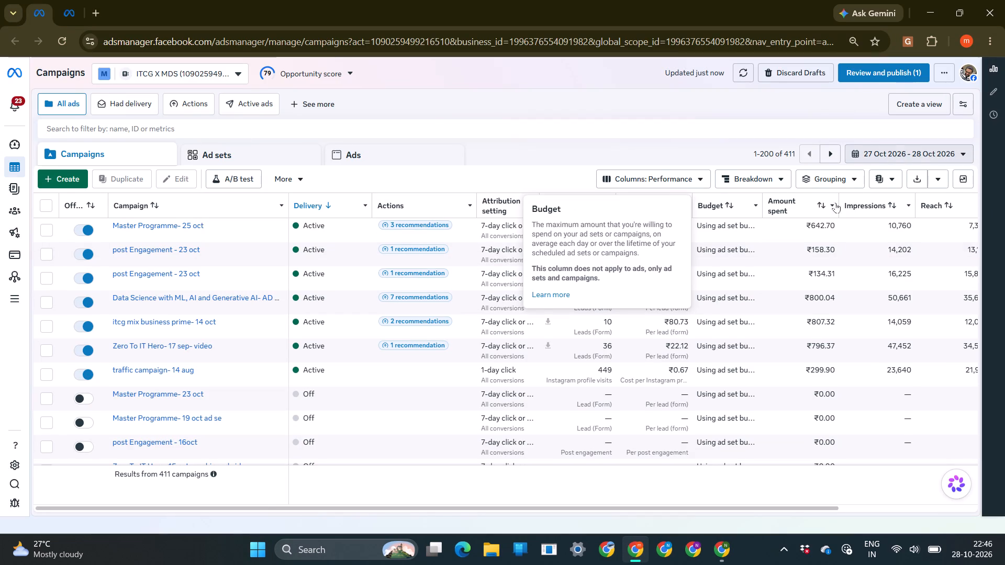
pyautogui.click(805, 277)
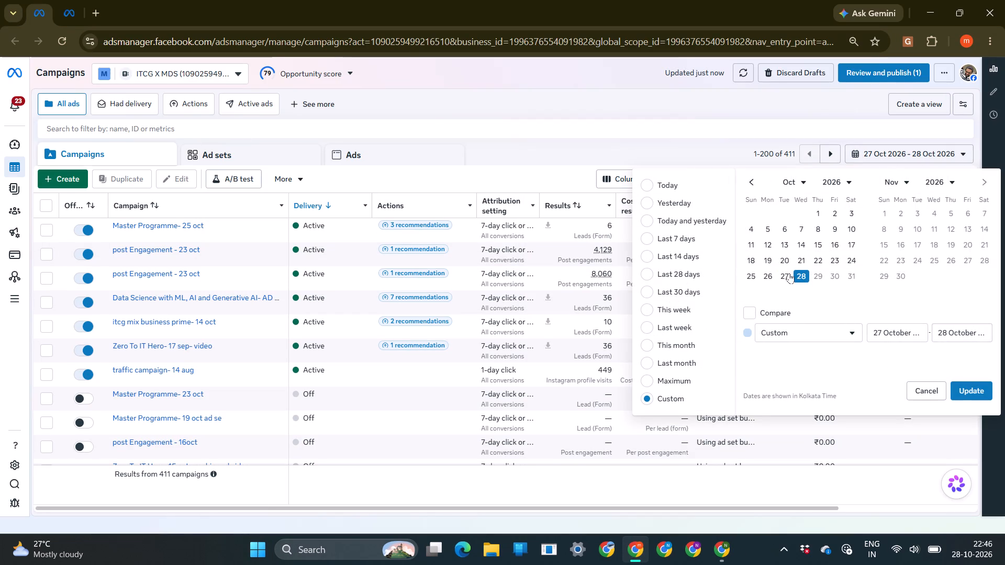
pyautogui.click(783, 273)
pyautogui.click(960, 395)
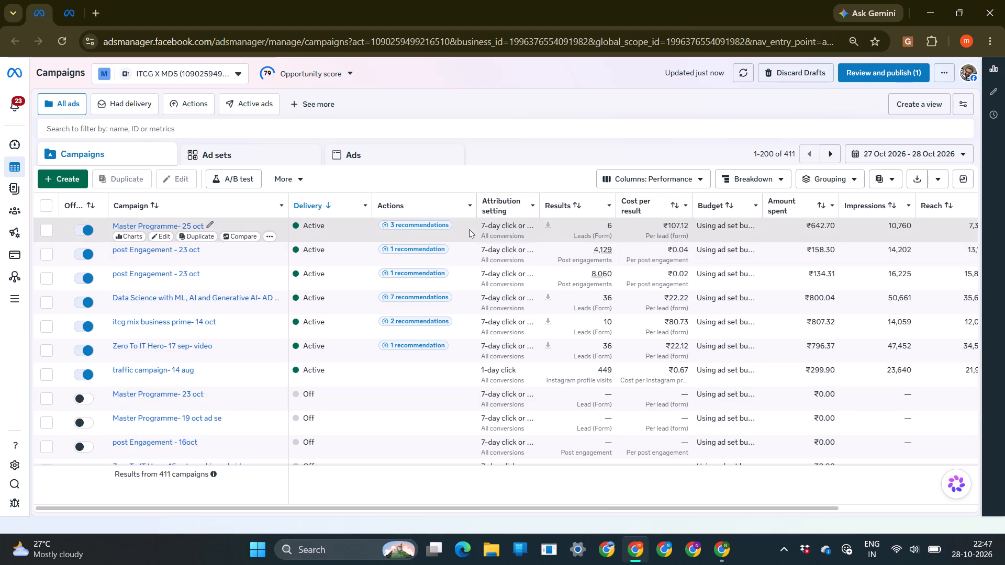
# Open the Master Programme- 25 oct campaign for editing.
pyautogui.click(162, 236)
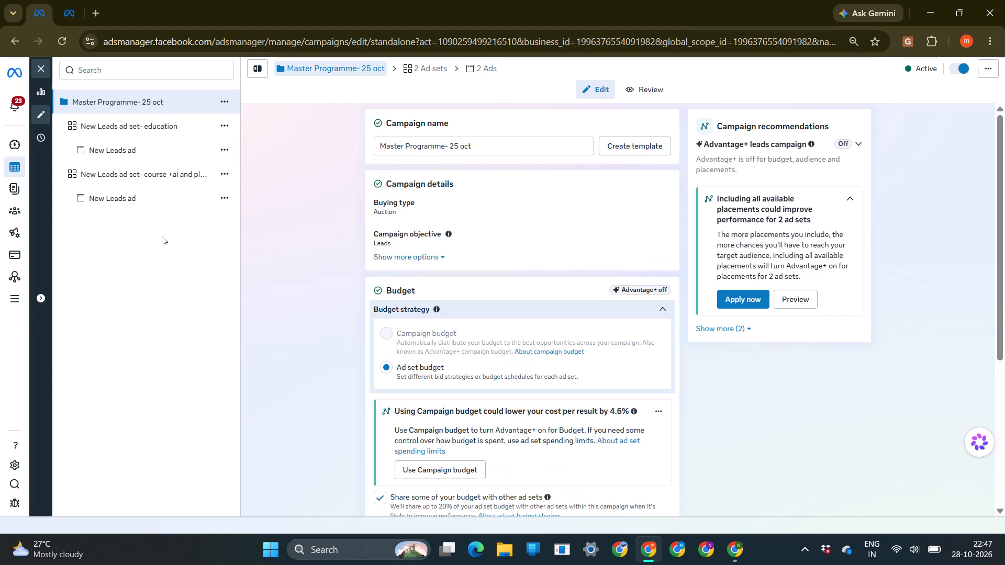
# Open the "New Leads ad set- education" ad set in Master Programme- 25 oct and review its audience settings.
pyautogui.click(158, 128)
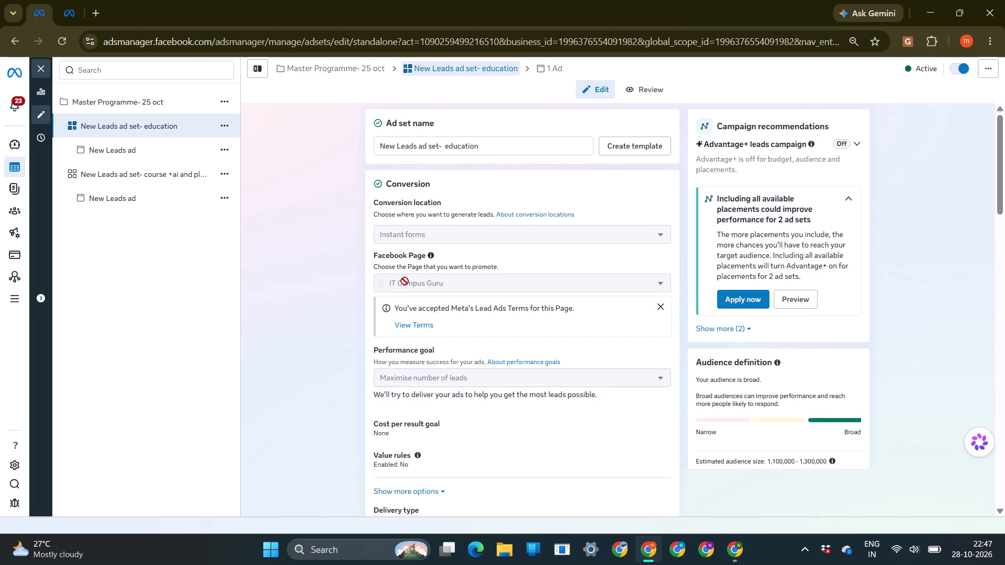
pyautogui.scroll(-4, 405, 281)
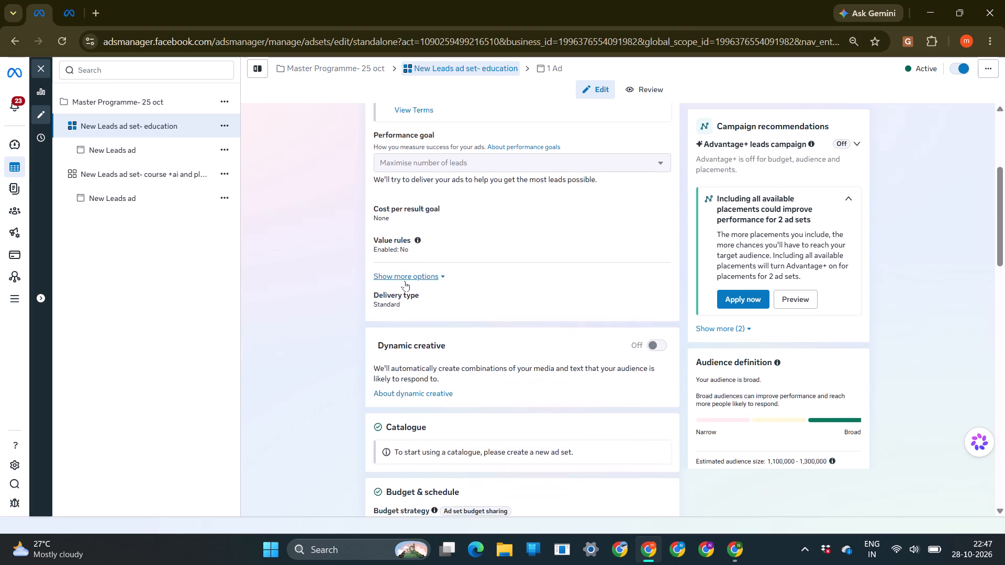
pyautogui.scroll(-8, 405, 281)
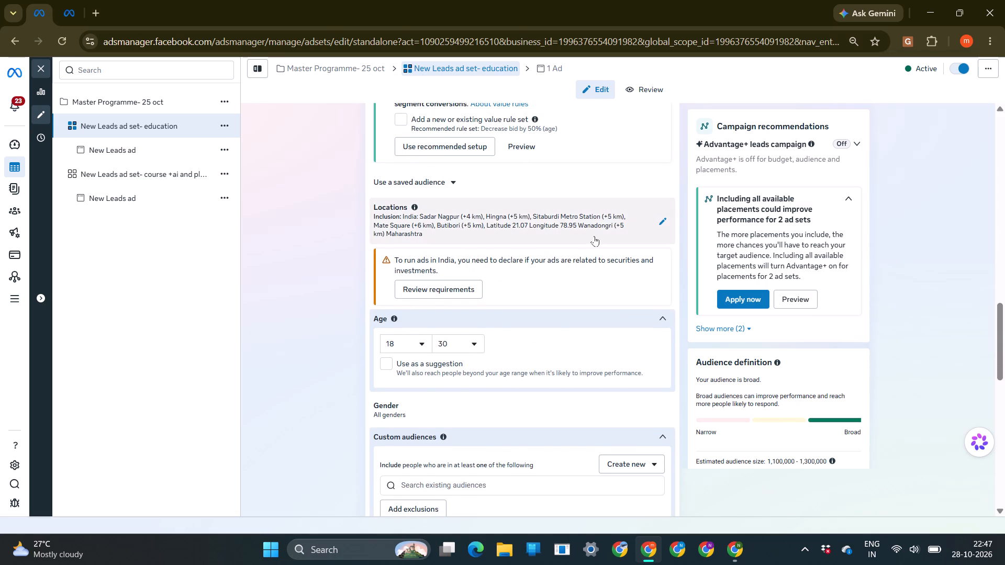
pyautogui.scroll(-3, 594, 236)
pyautogui.scroll(-4, 478, 270)
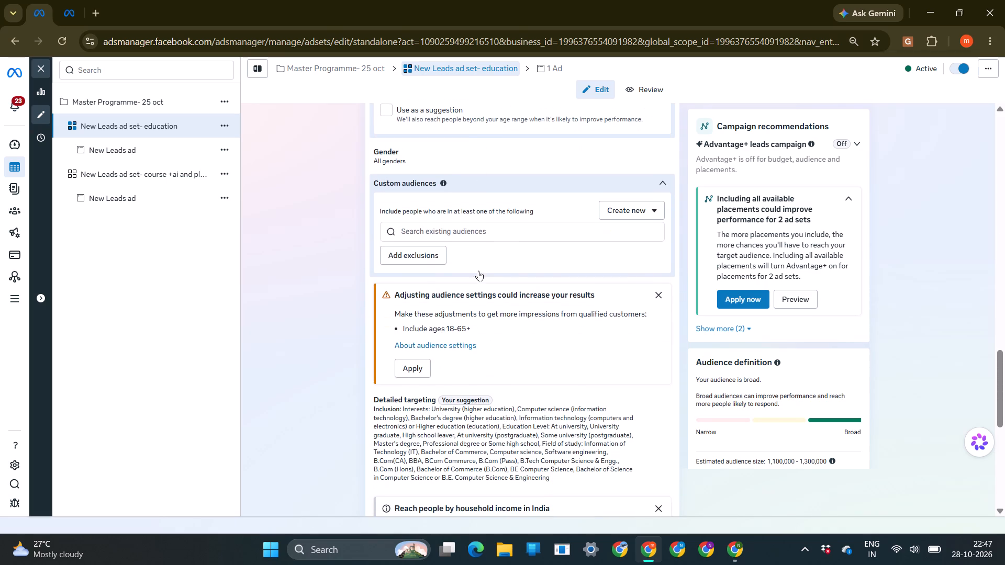
pyautogui.scroll(1, 478, 270)
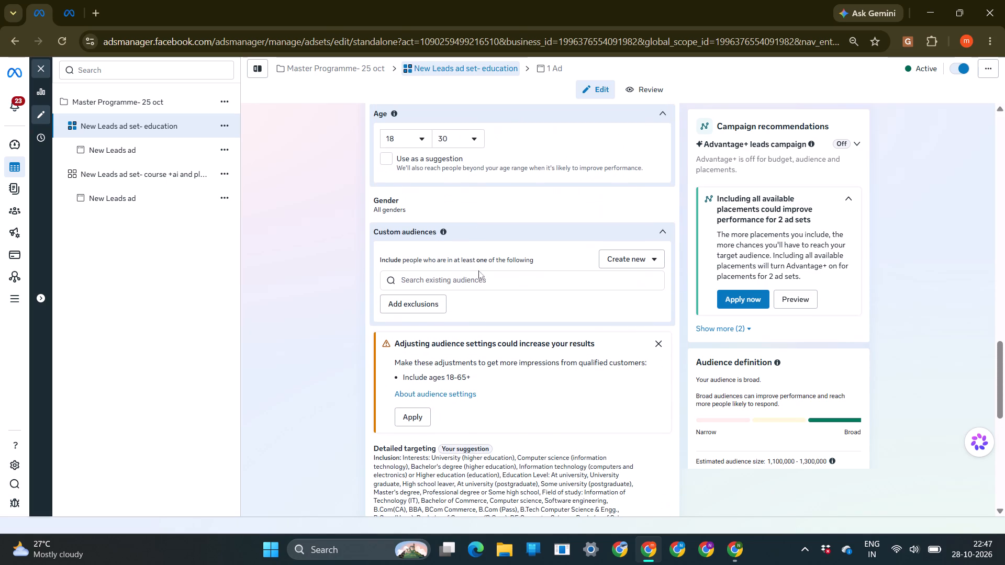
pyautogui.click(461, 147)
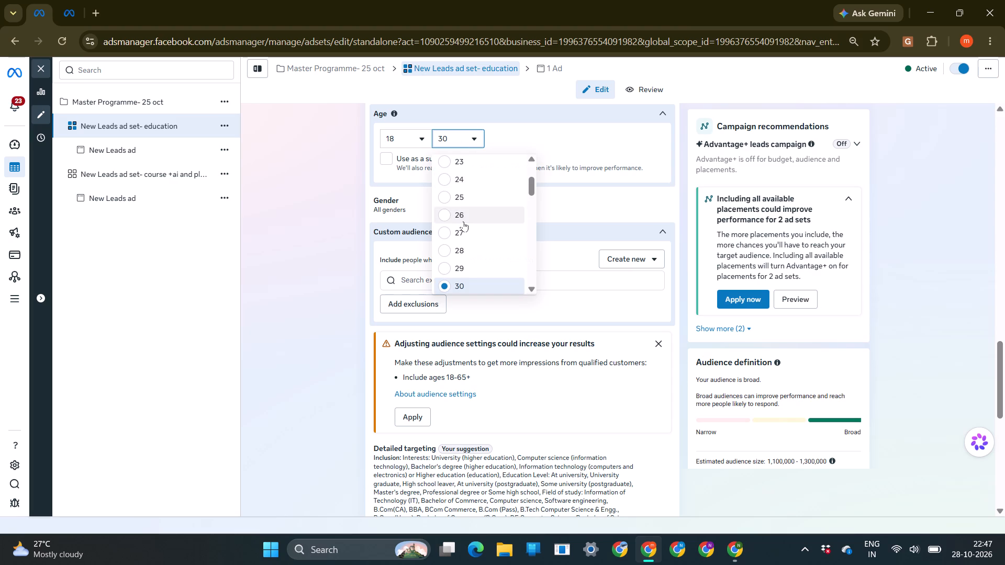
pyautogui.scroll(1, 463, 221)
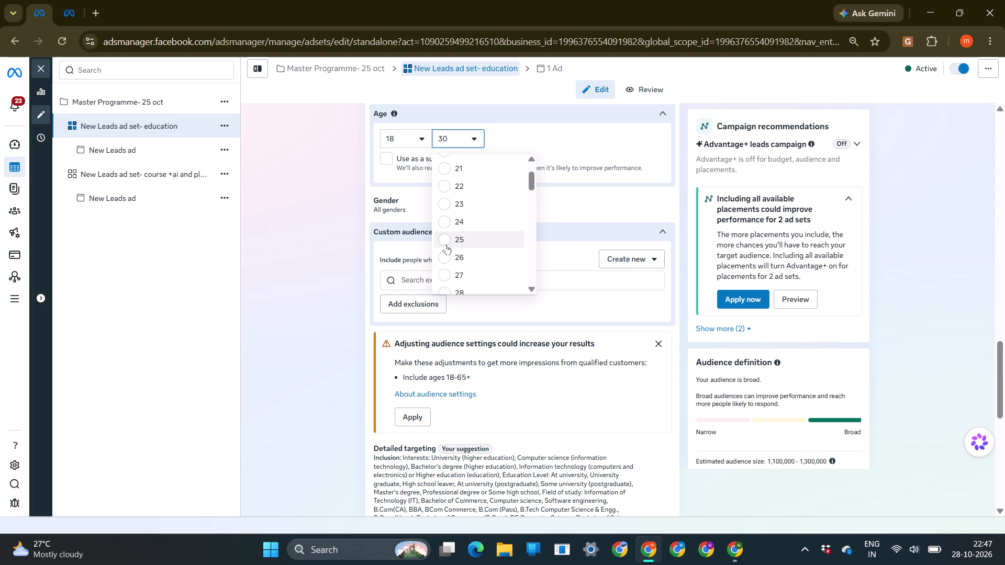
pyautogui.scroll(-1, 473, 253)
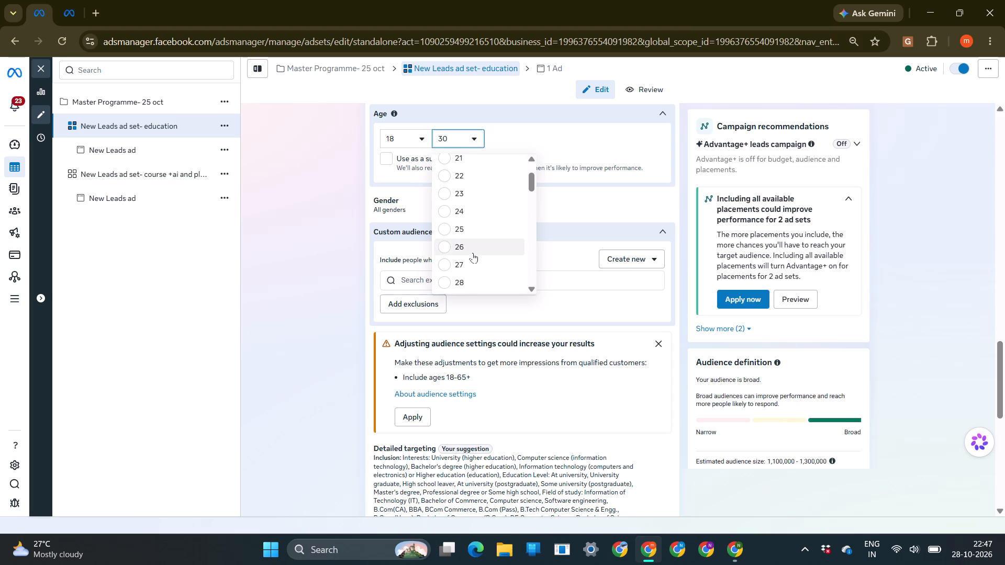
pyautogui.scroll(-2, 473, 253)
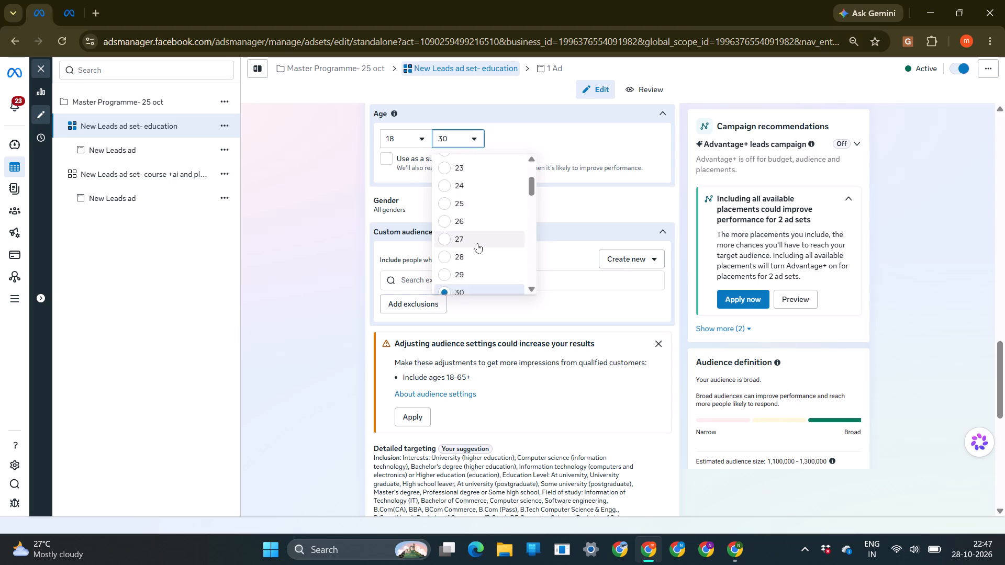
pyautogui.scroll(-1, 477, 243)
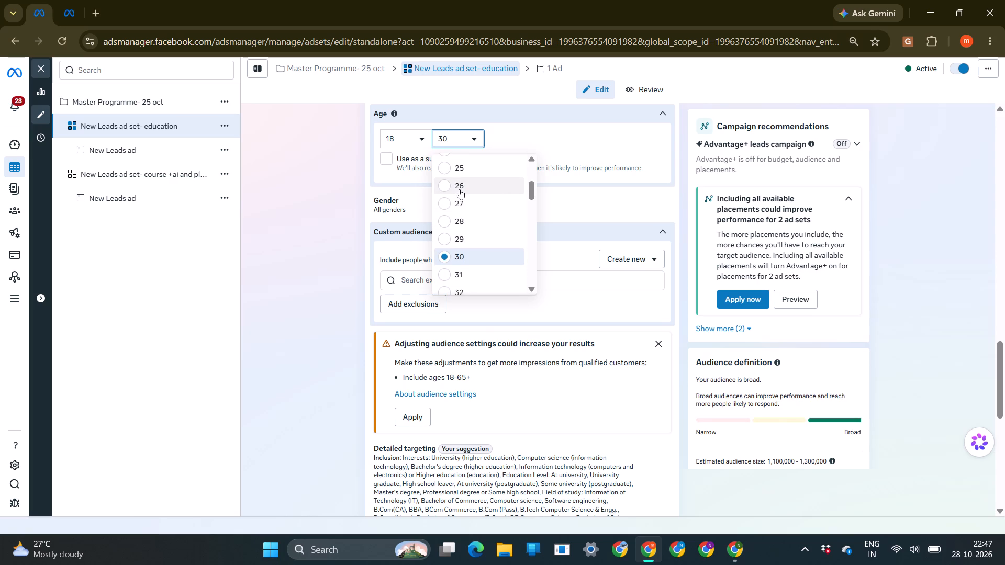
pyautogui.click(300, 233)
# Remove At university (postgraduate), Master's degree, Professional degree and Some university (postgraduate) from the education levels in the ad set's detailed targeting.
pyautogui.scroll(-1, 300, 233)
pyautogui.scroll(-2, 551, 363)
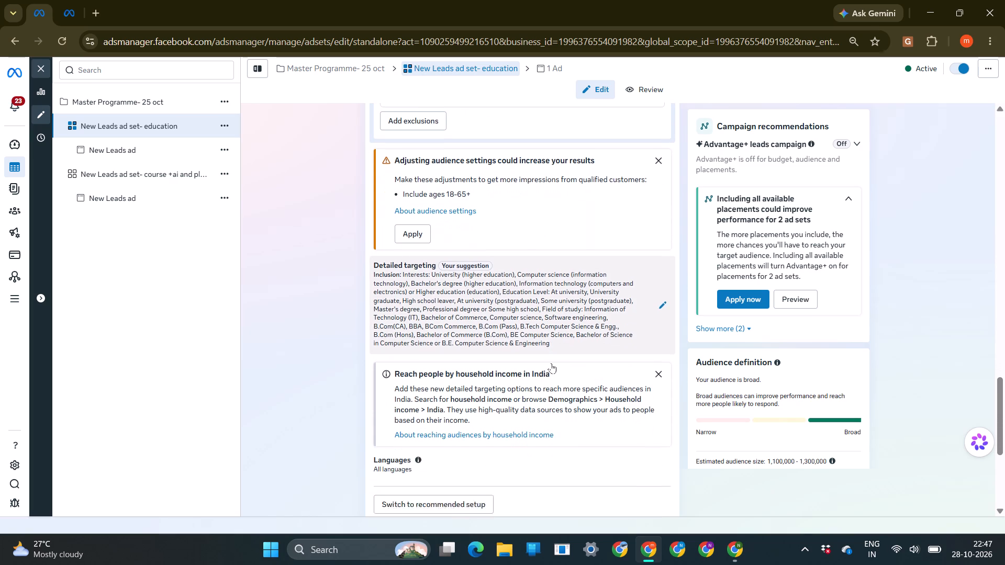
pyautogui.click(457, 309)
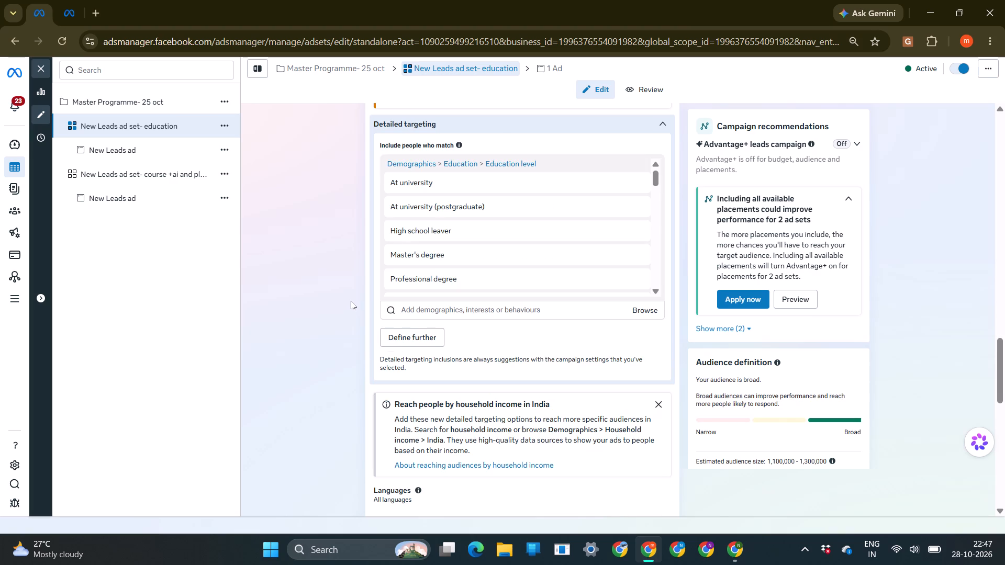
pyautogui.scroll(1, 396, 291)
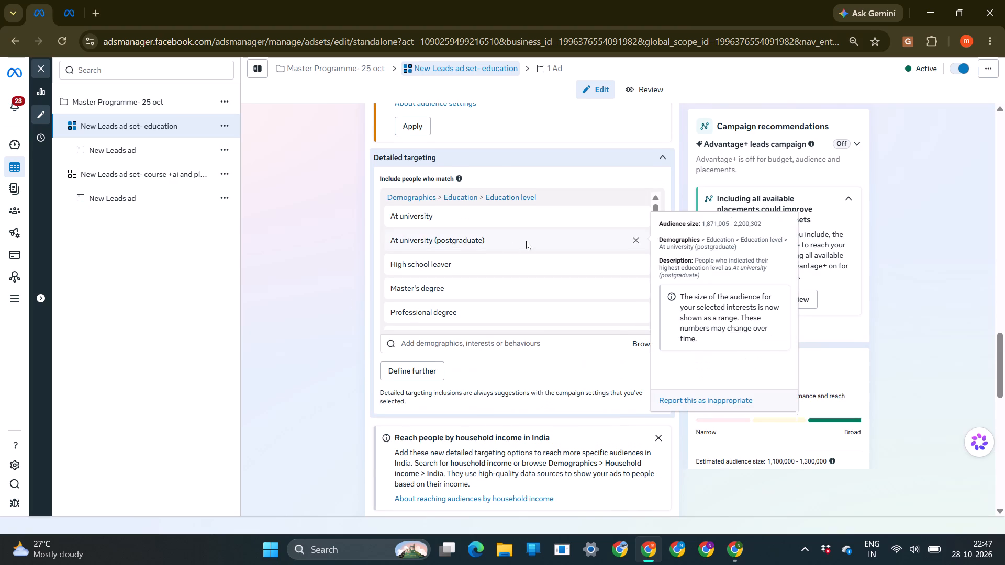
pyautogui.click(635, 239)
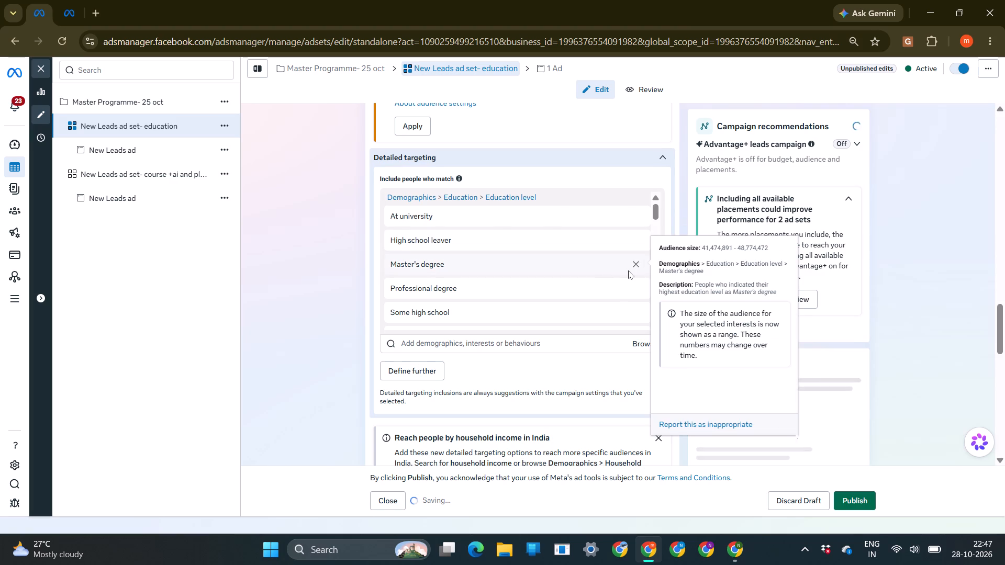
pyautogui.scroll(1, 560, 287)
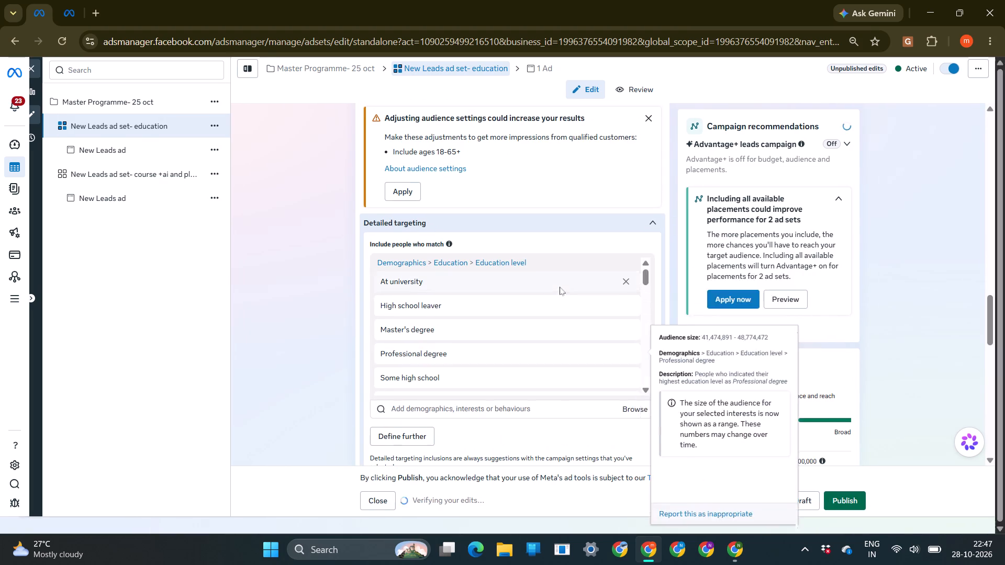
pyautogui.click(633, 330)
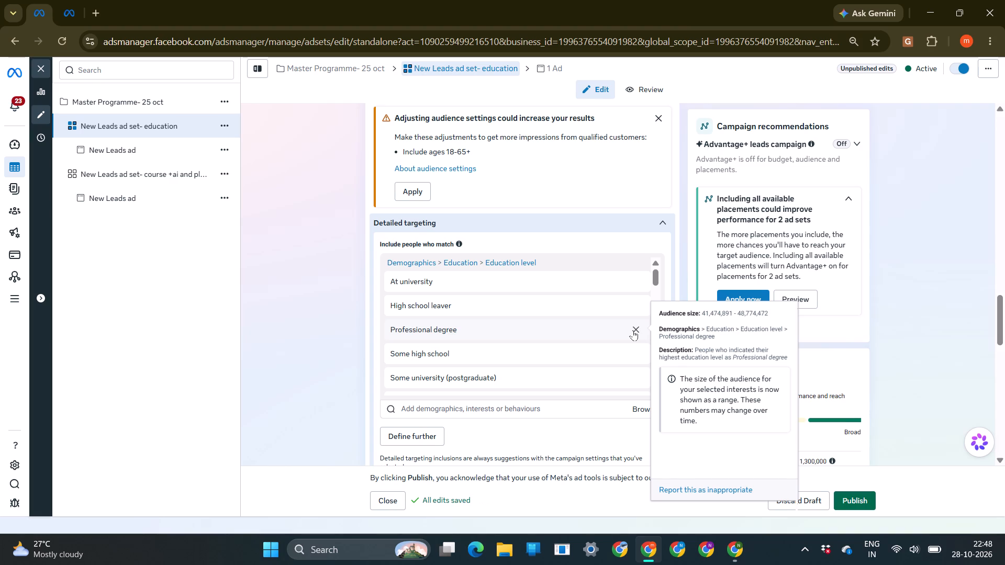
pyautogui.scroll(-1, 497, 325)
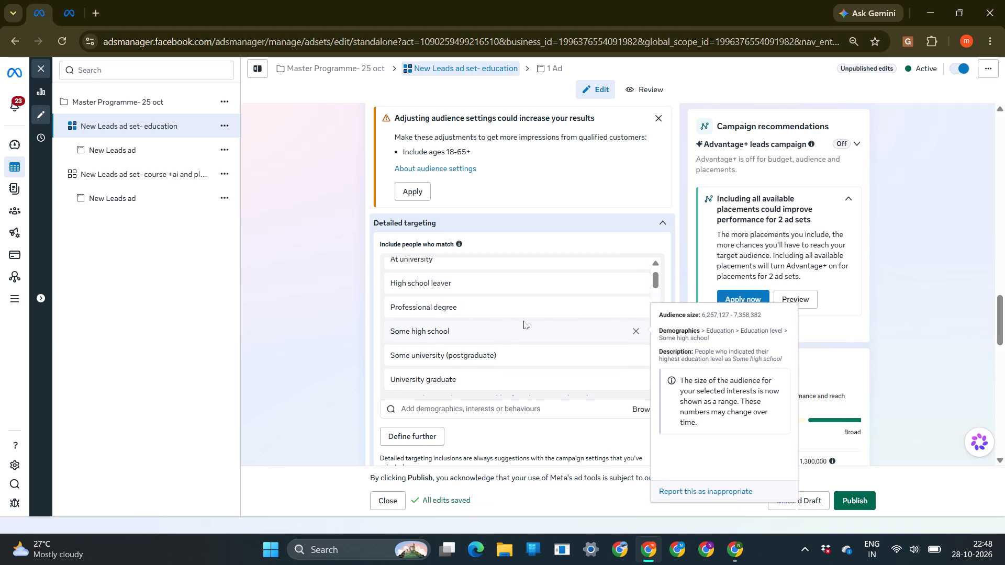
pyautogui.click(634, 306)
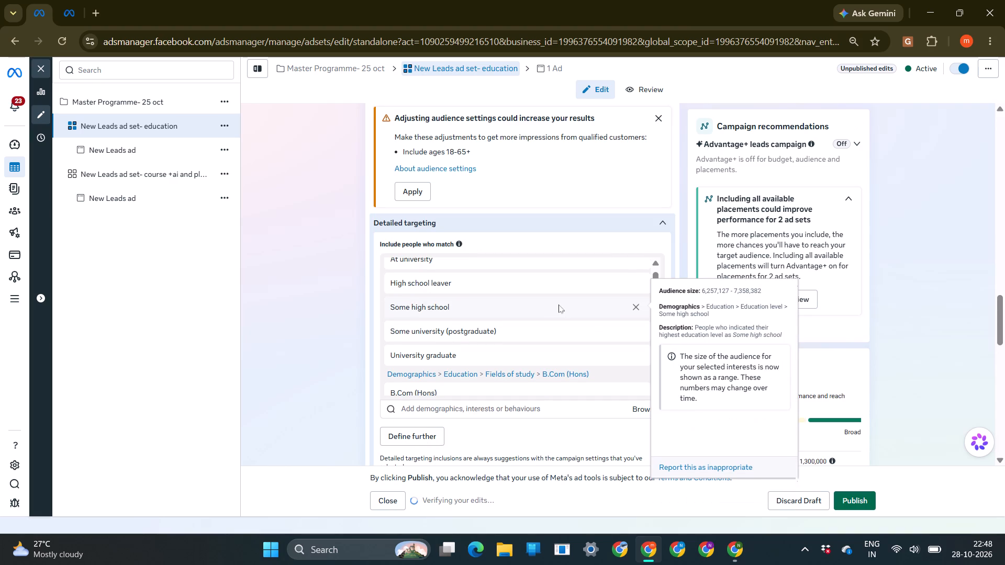
pyautogui.scroll(-1, 559, 304)
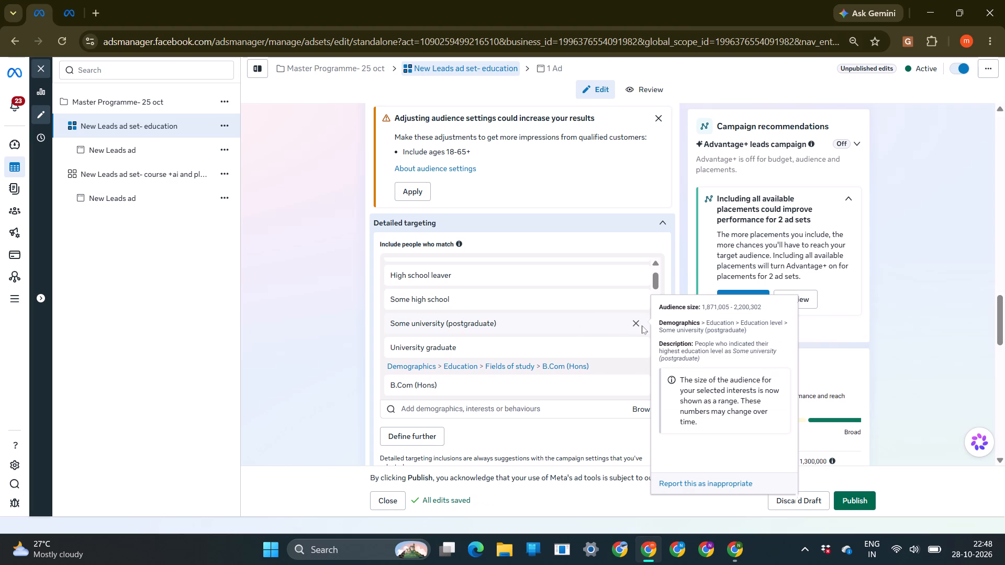
pyautogui.click(639, 322)
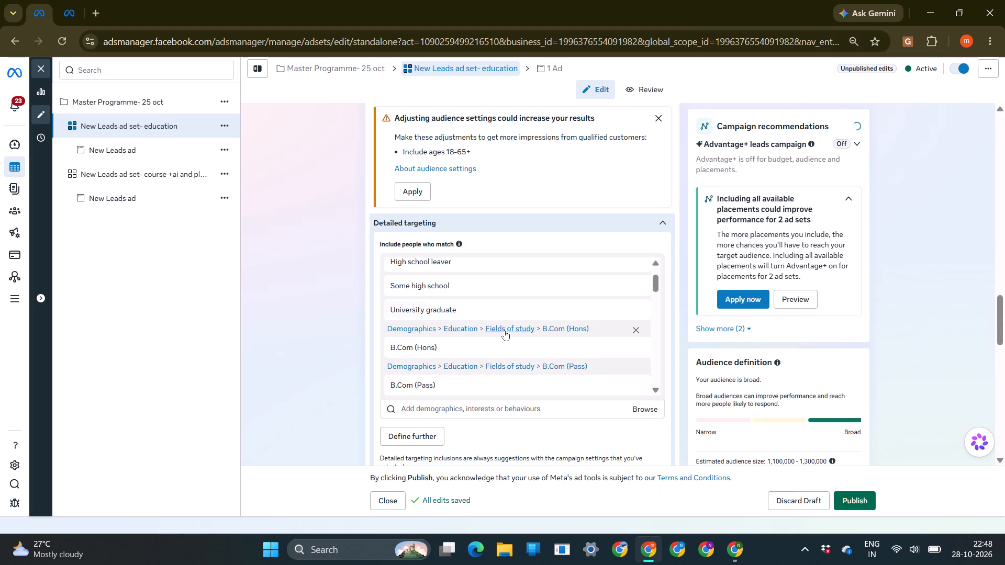
# Remove Computer science from the education fields of study in the ad set's detailed targeting.
pyautogui.scroll(1, 622, 327)
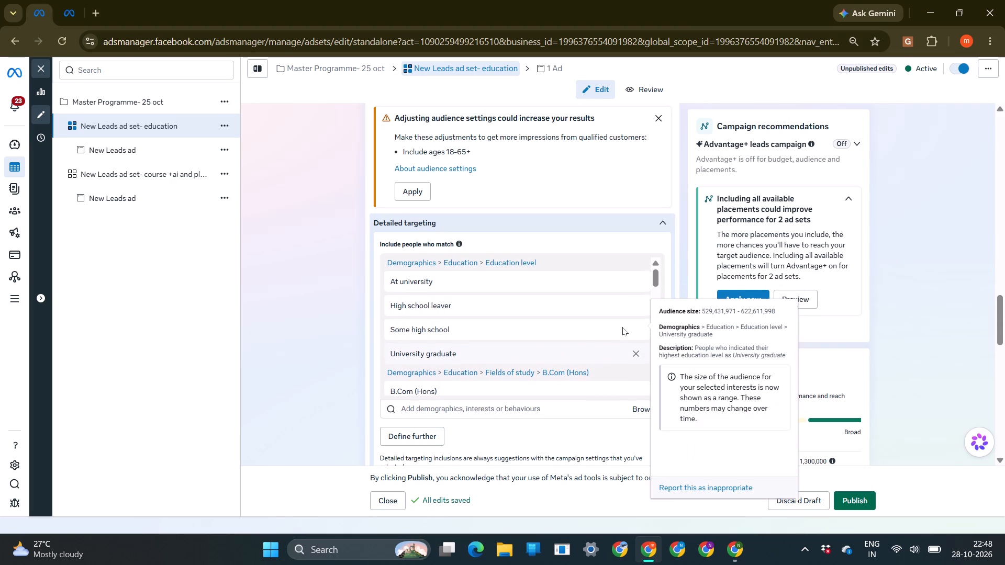
pyautogui.scroll(1, 622, 327)
pyautogui.scroll(-3, 622, 327)
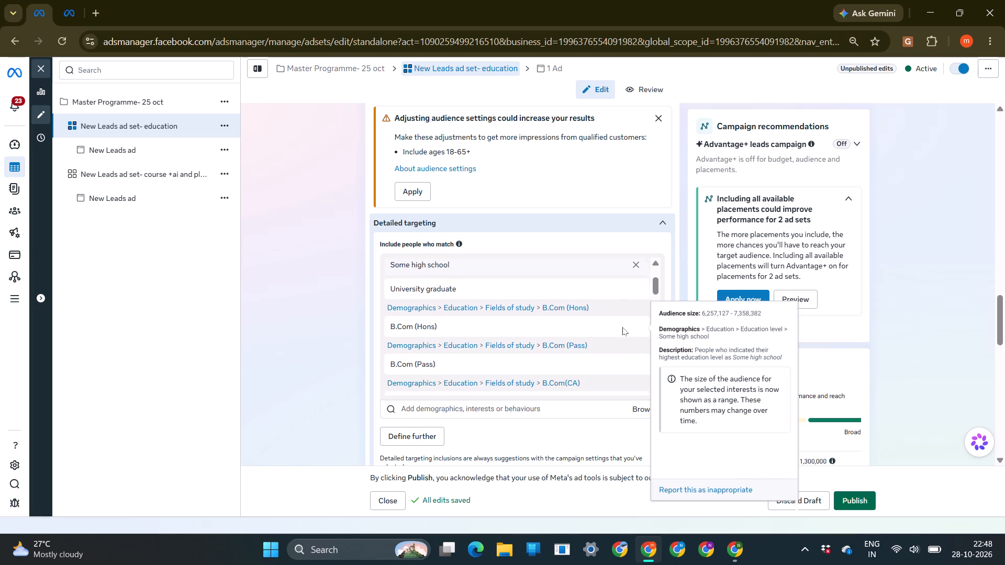
pyautogui.scroll(-3, 622, 327)
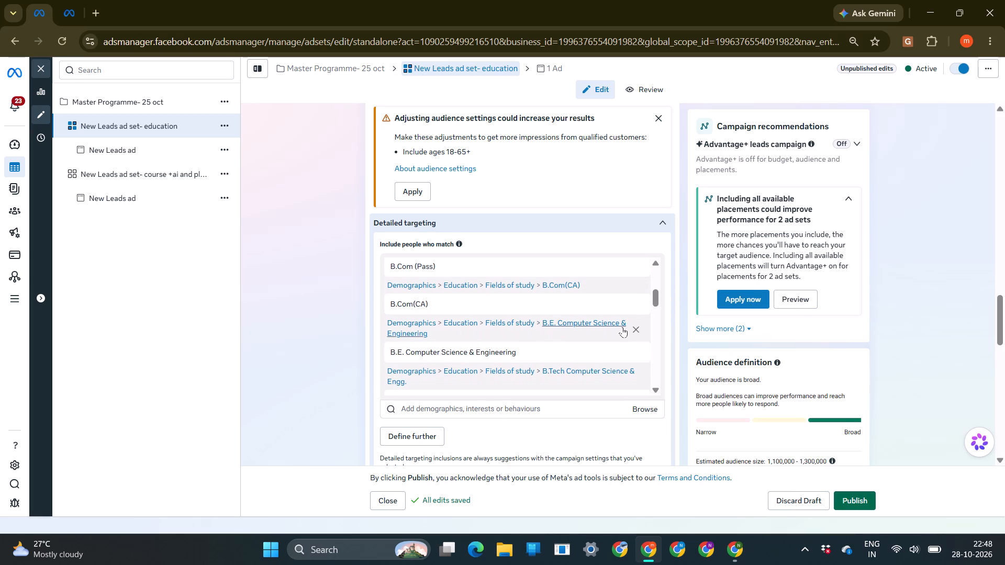
pyautogui.scroll(-1, 622, 327)
pyautogui.scroll(-1, 529, 337)
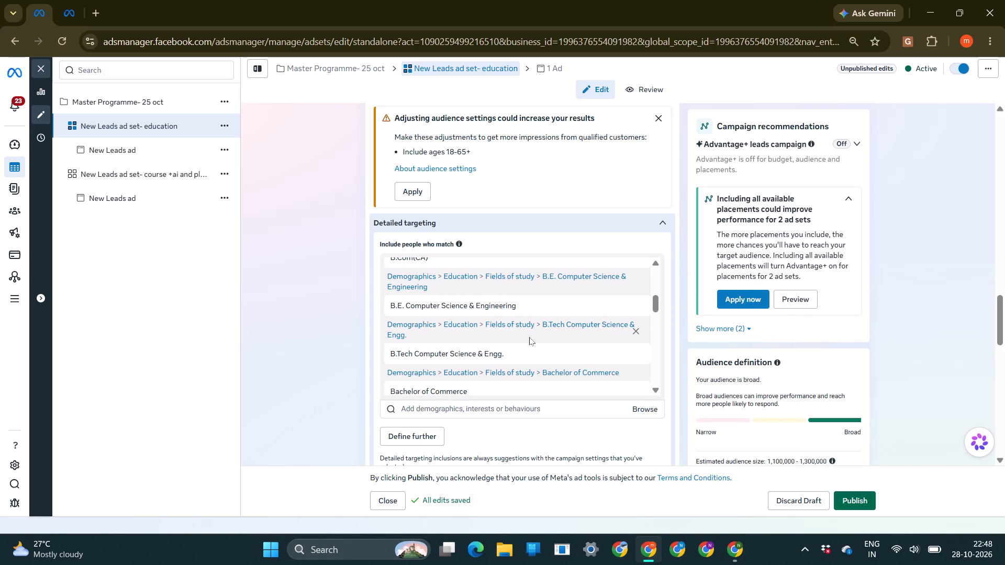
pyautogui.scroll(-2, 529, 337)
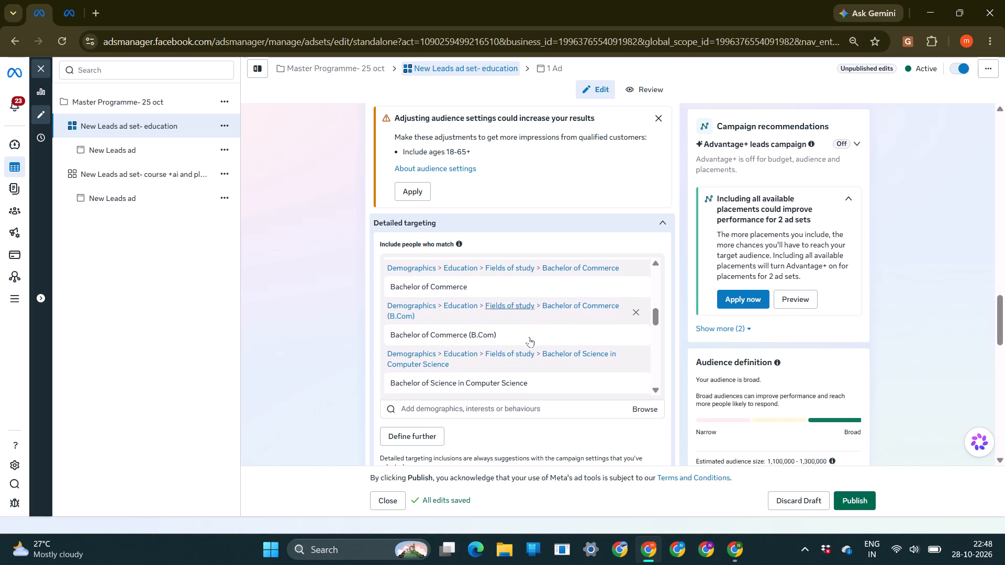
pyautogui.scroll(-1, 529, 337)
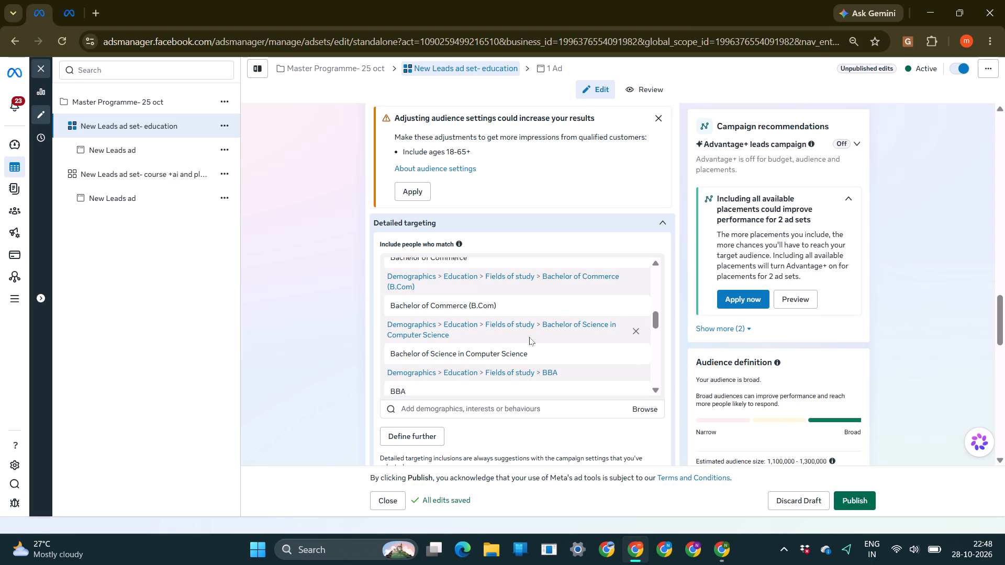
pyautogui.scroll(-3, 529, 337)
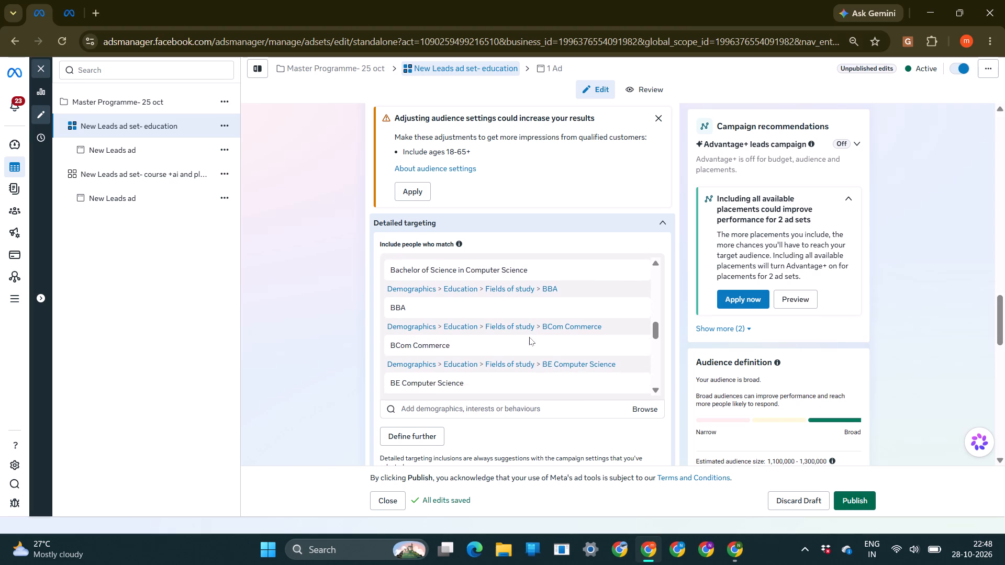
pyautogui.scroll(-2, 529, 337)
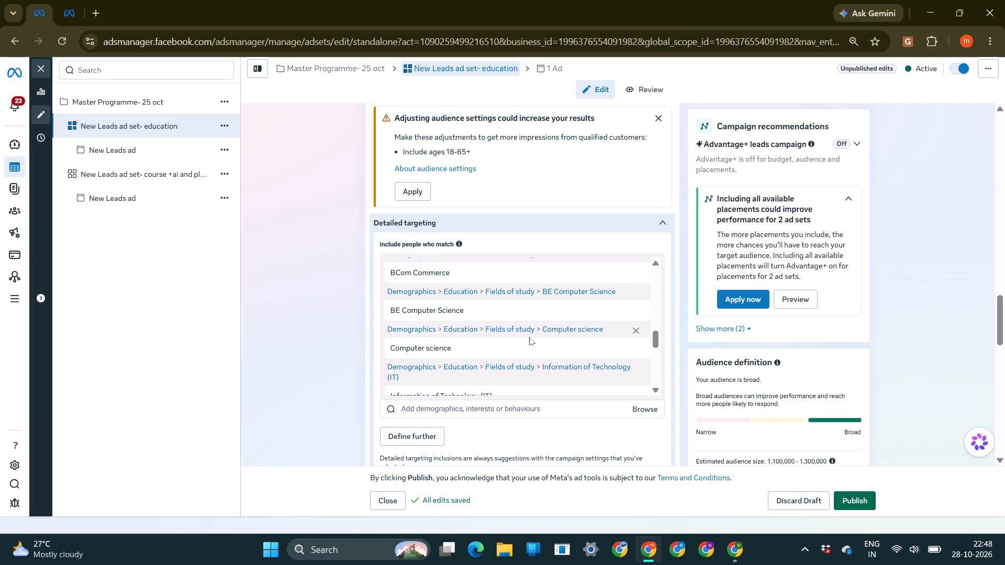
pyautogui.scroll(-1, 529, 337)
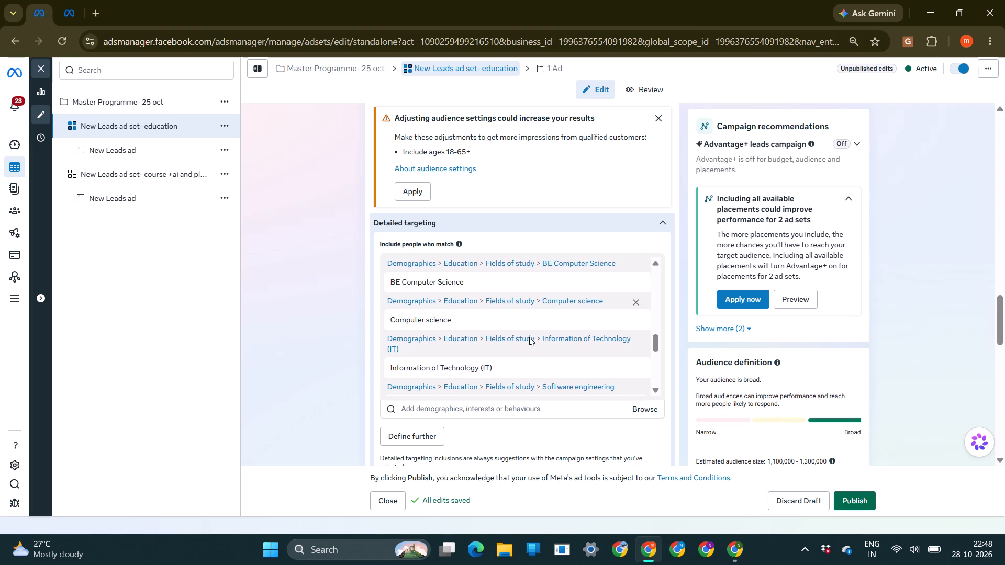
pyautogui.scroll(-1, 529, 337)
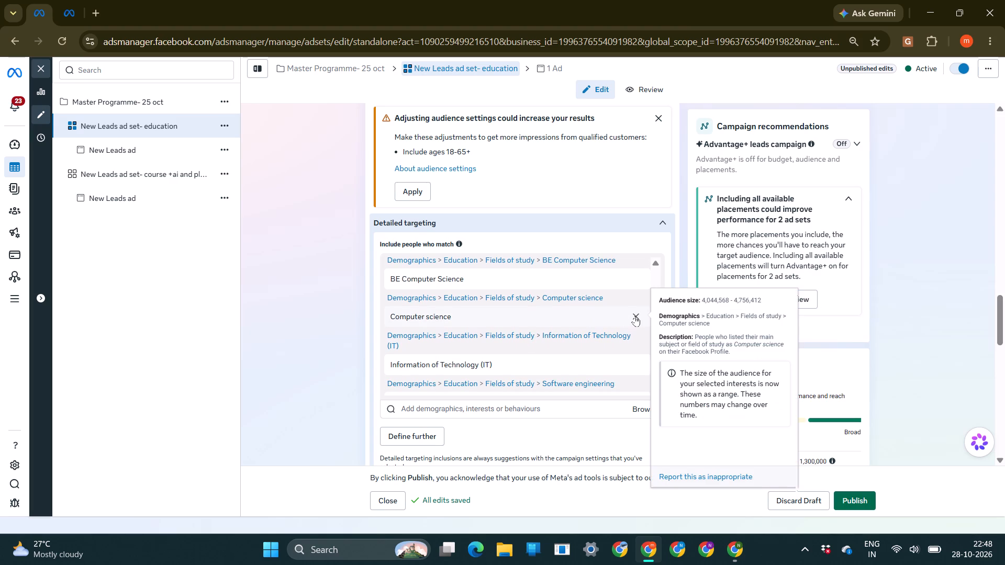
pyautogui.click(635, 316)
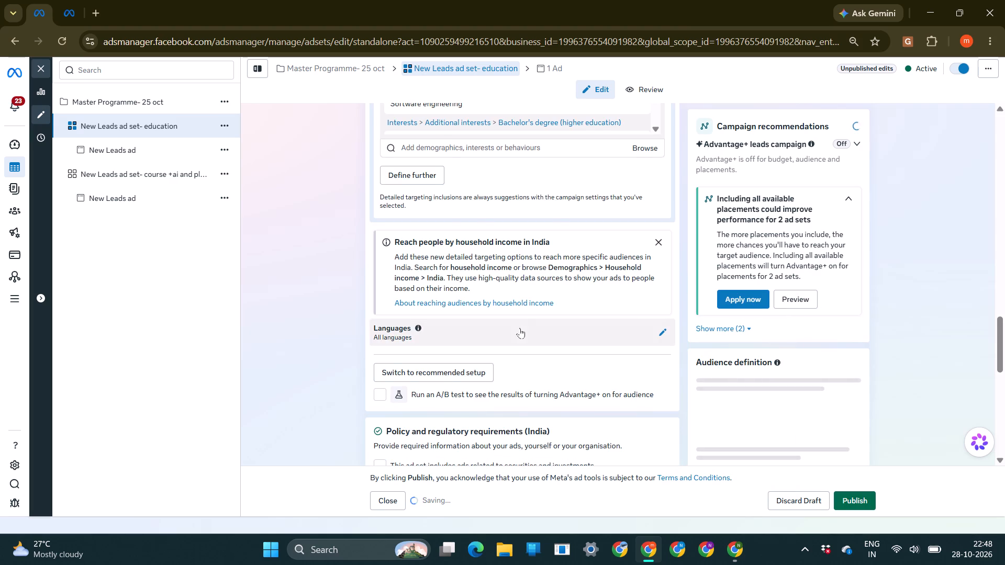
# Remove the interests Higher education (education), both University (higher education) entries and Computer science (information technology) from the detailed targeting.
pyautogui.scroll(-5, 501, 286)
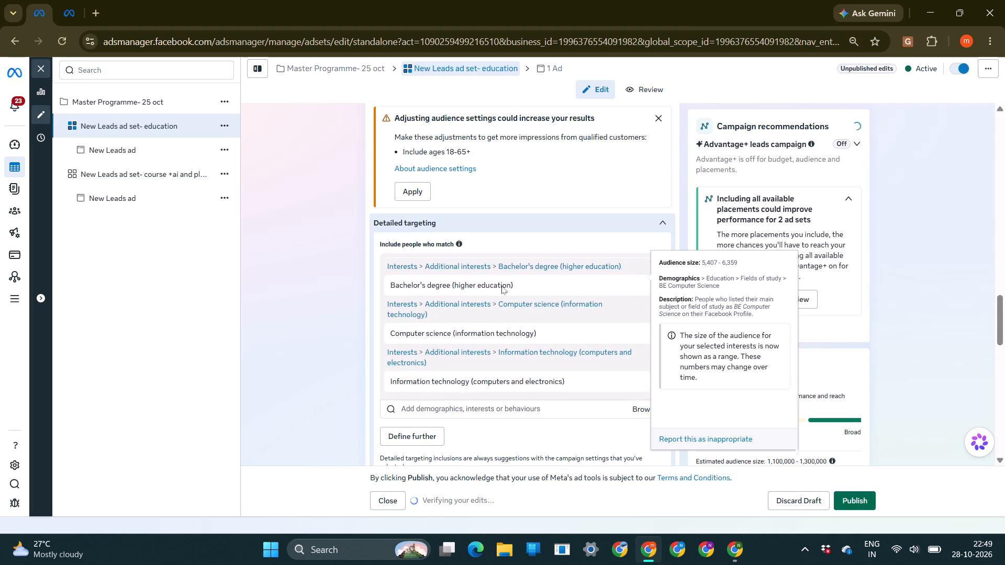
pyautogui.scroll(-5, 501, 286)
pyautogui.scroll(4, 315, 330)
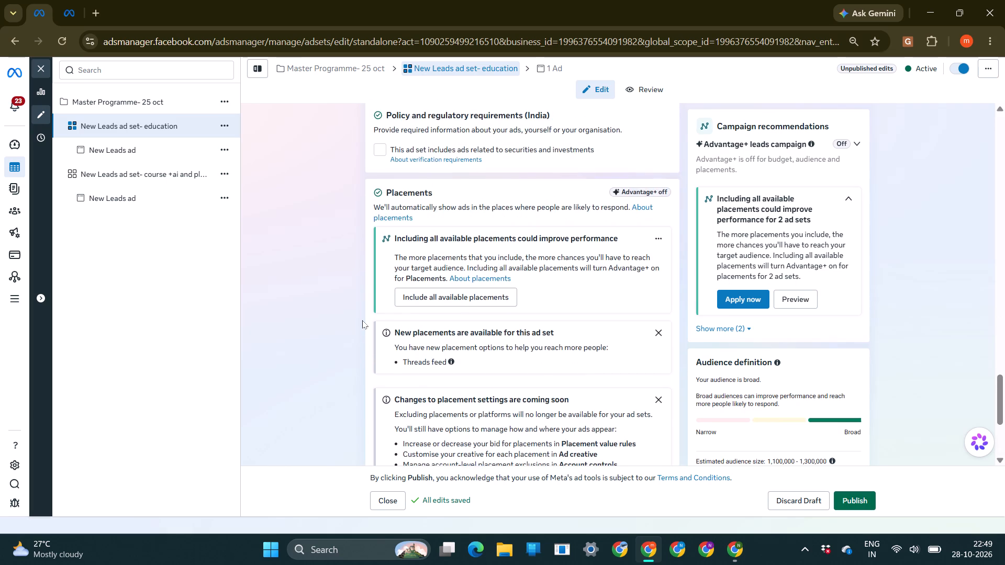
pyautogui.scroll(6, 364, 318)
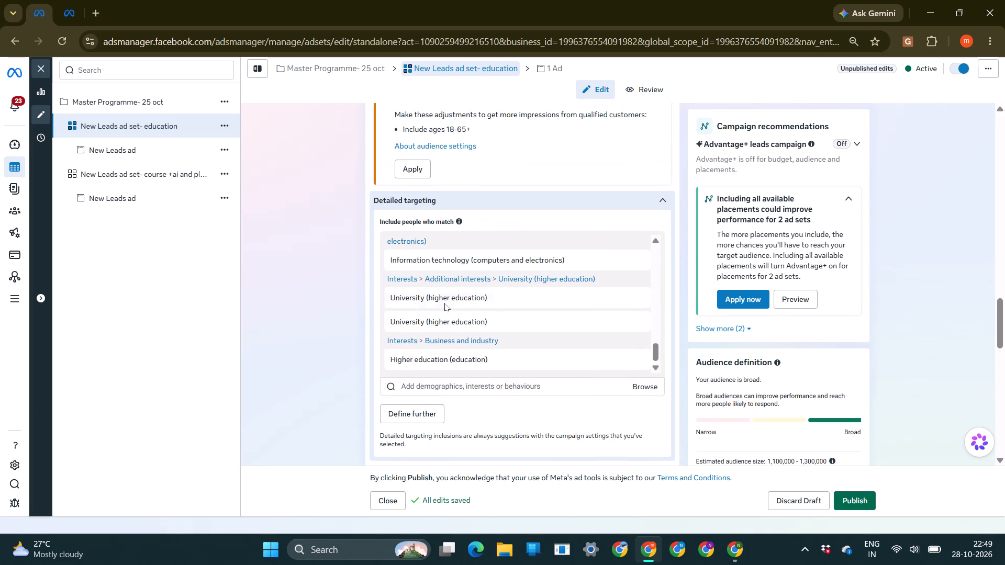
pyautogui.scroll(-1, 499, 327)
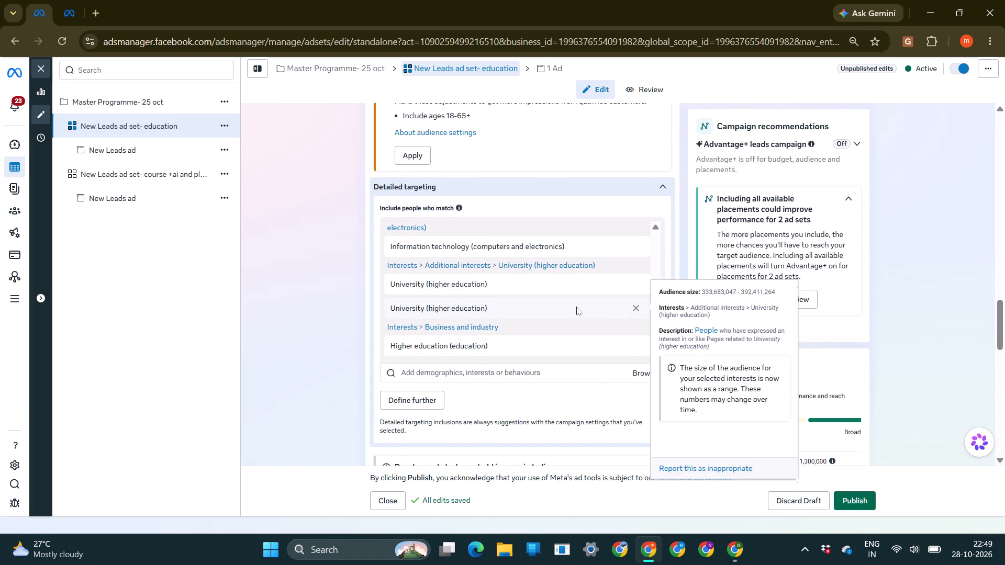
pyautogui.click(639, 346)
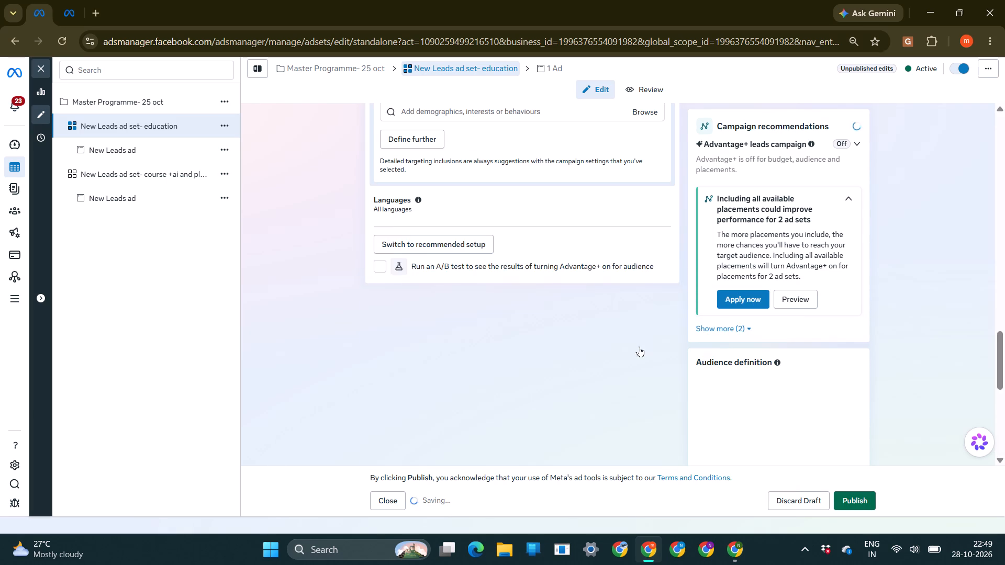
pyautogui.scroll(-1, 518, 330)
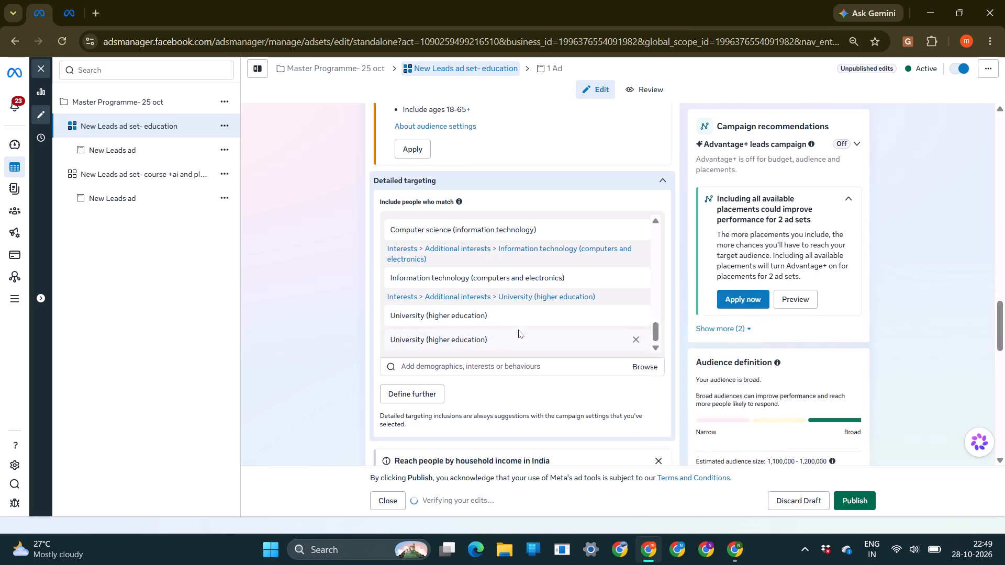
pyautogui.scroll(-1, 518, 330)
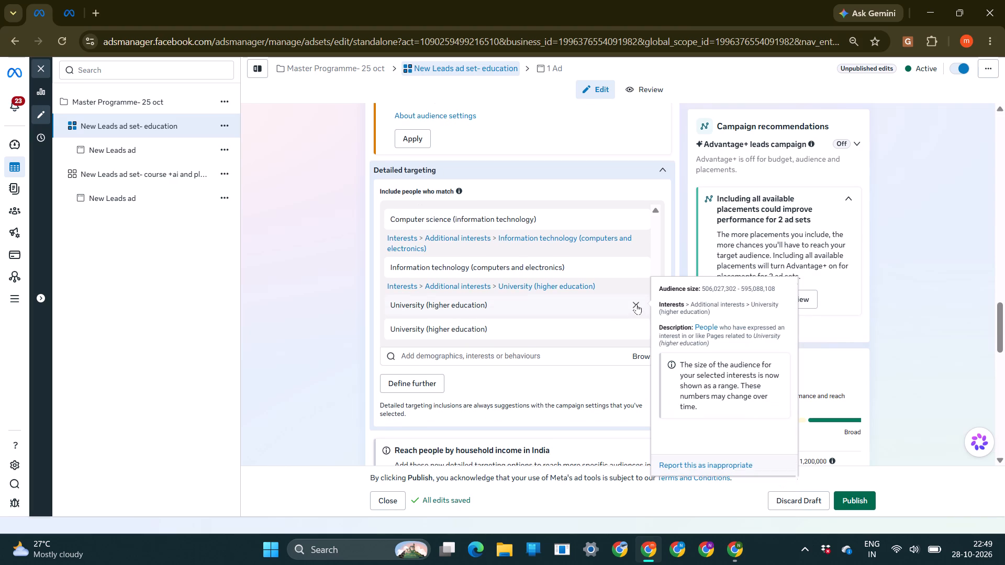
pyautogui.click(636, 304)
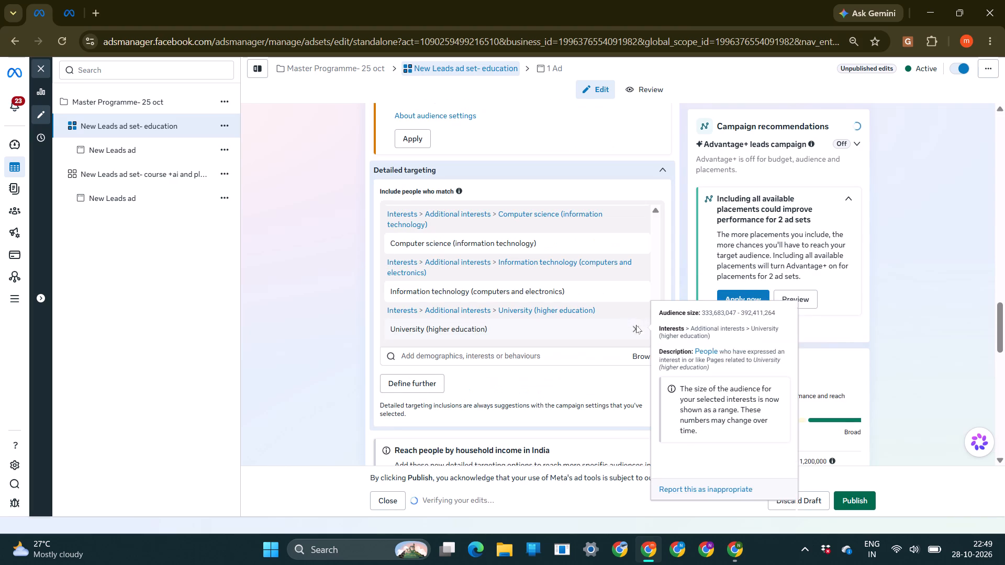
pyautogui.click(634, 327)
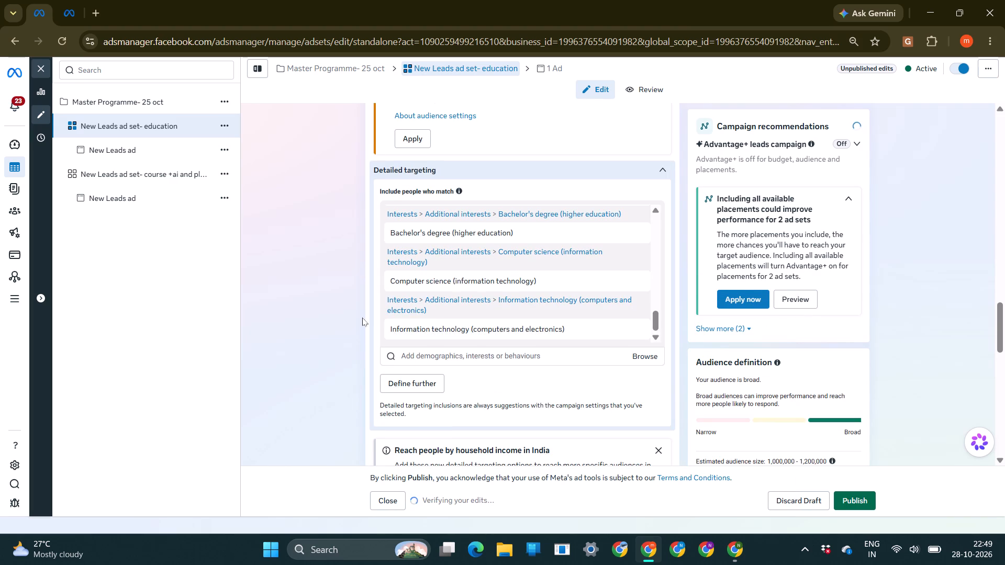
pyautogui.scroll(-1, 509, 290)
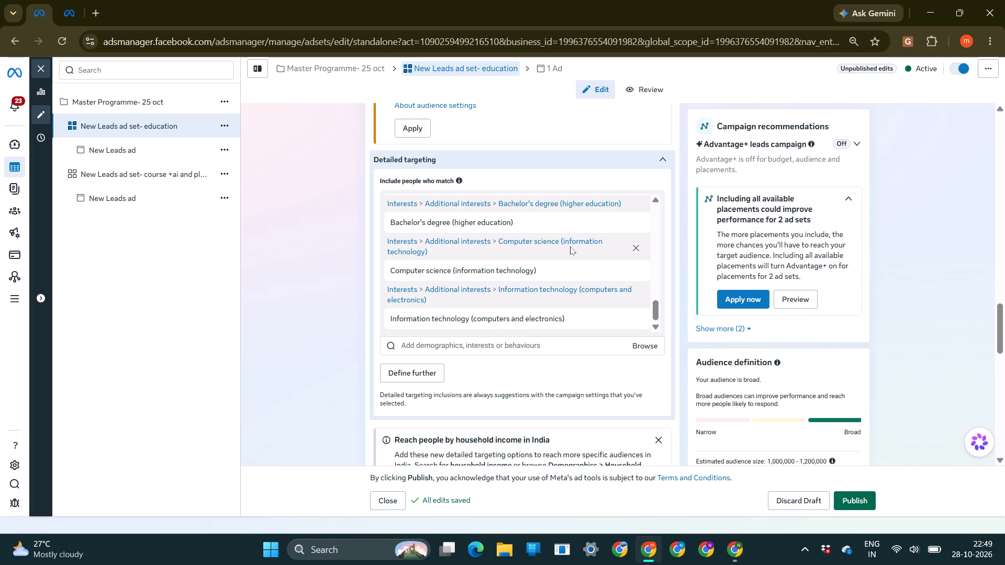
pyautogui.click(635, 273)
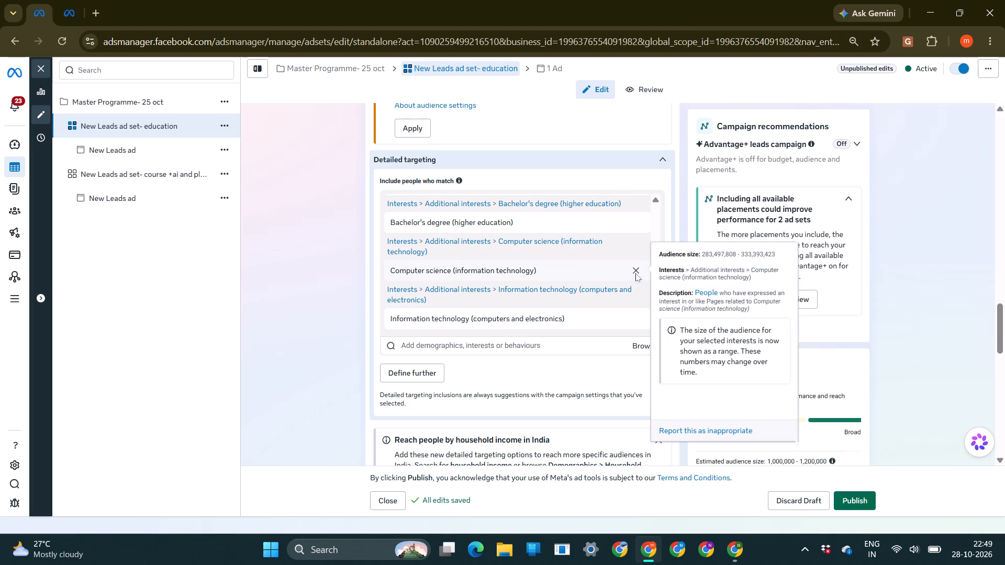
# Review the remaining fields of study and interests, and the collapsed inclusion summary of the detailed targeting.
pyautogui.scroll(1, 370, 298)
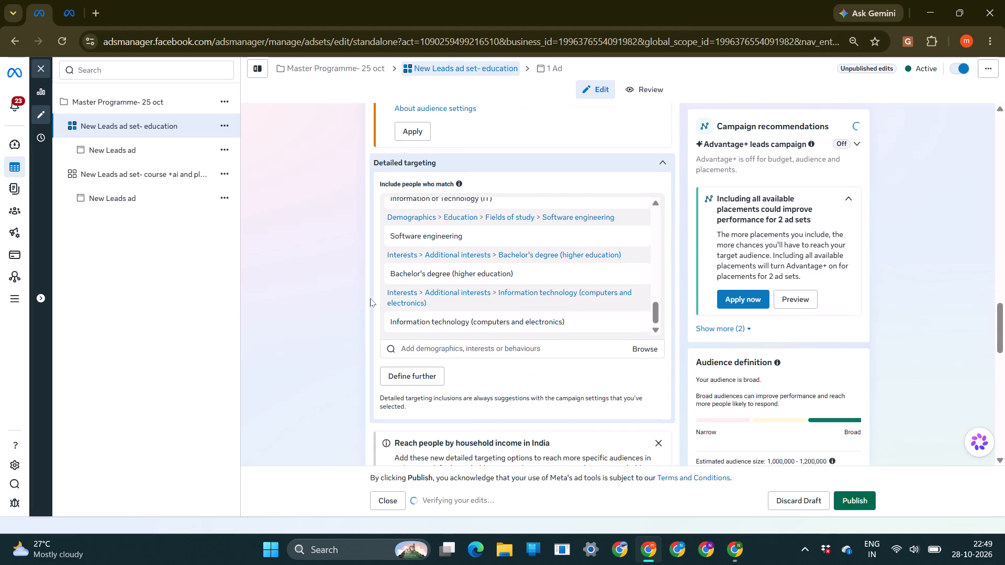
pyautogui.scroll(1, 370, 298)
pyautogui.hscroll(1, 468, 281)
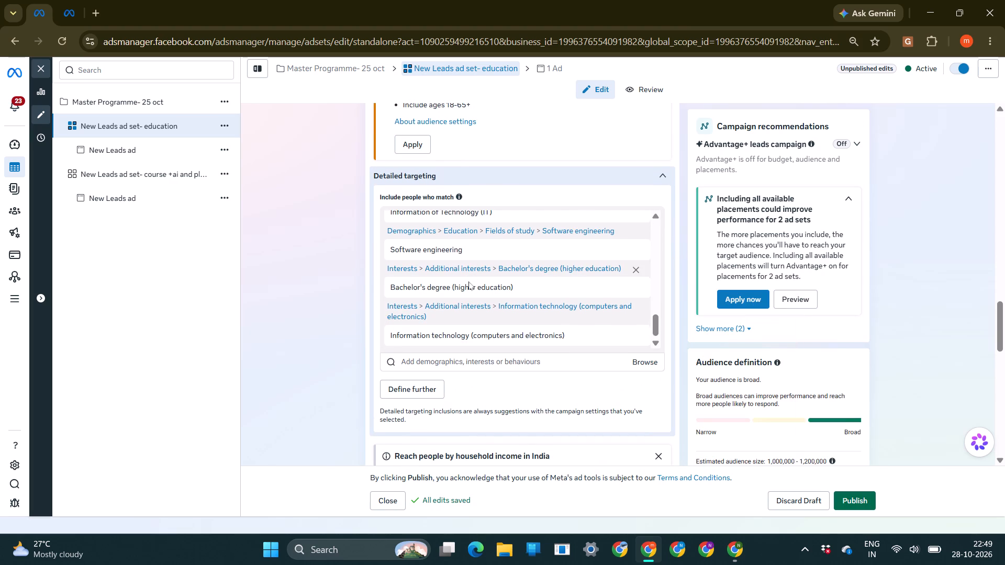
pyautogui.hscroll(1, 468, 281)
pyautogui.scroll(1, 468, 281)
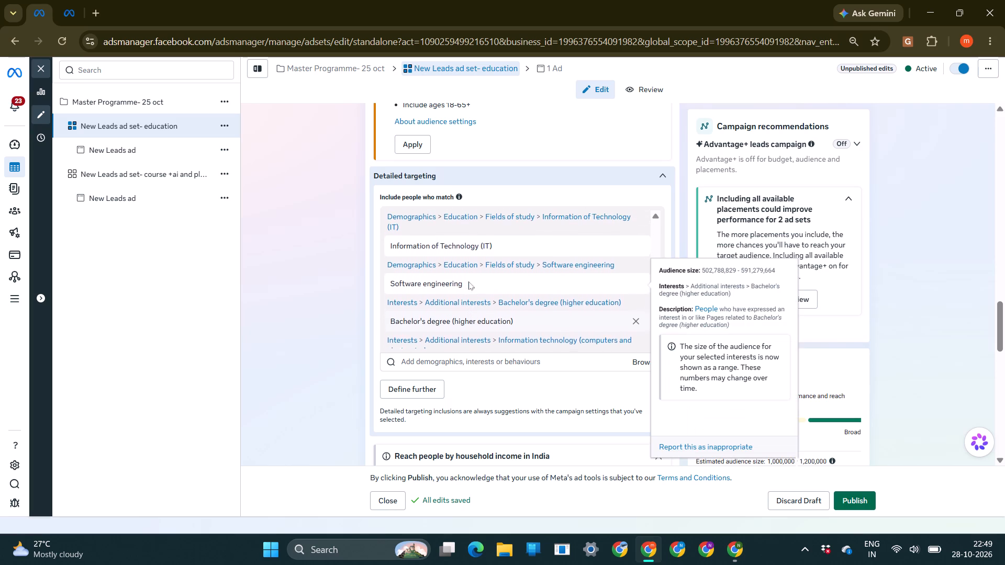
pyautogui.scroll(1, 468, 281)
pyautogui.hscroll(1, 468, 281)
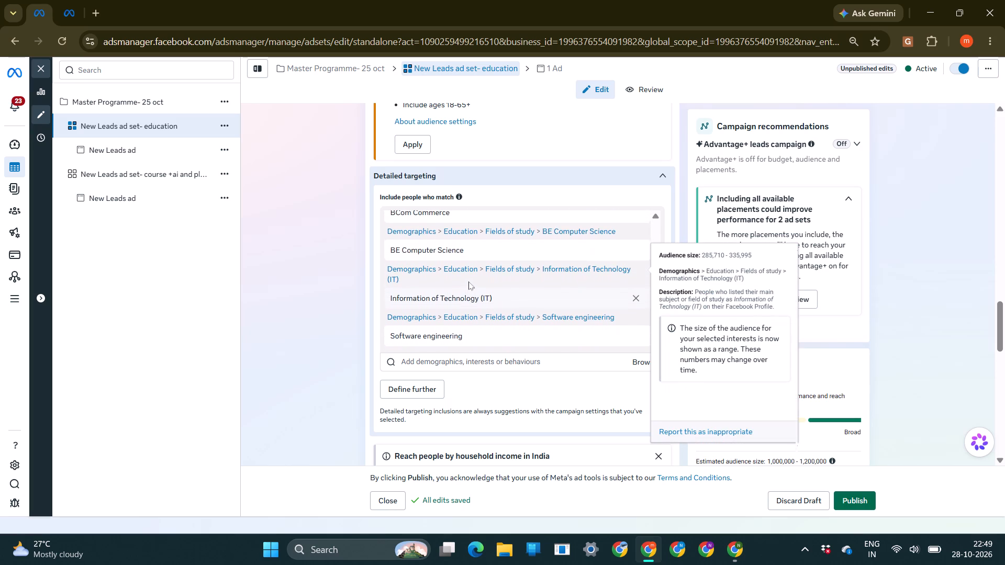
pyautogui.hscroll(2, 468, 281)
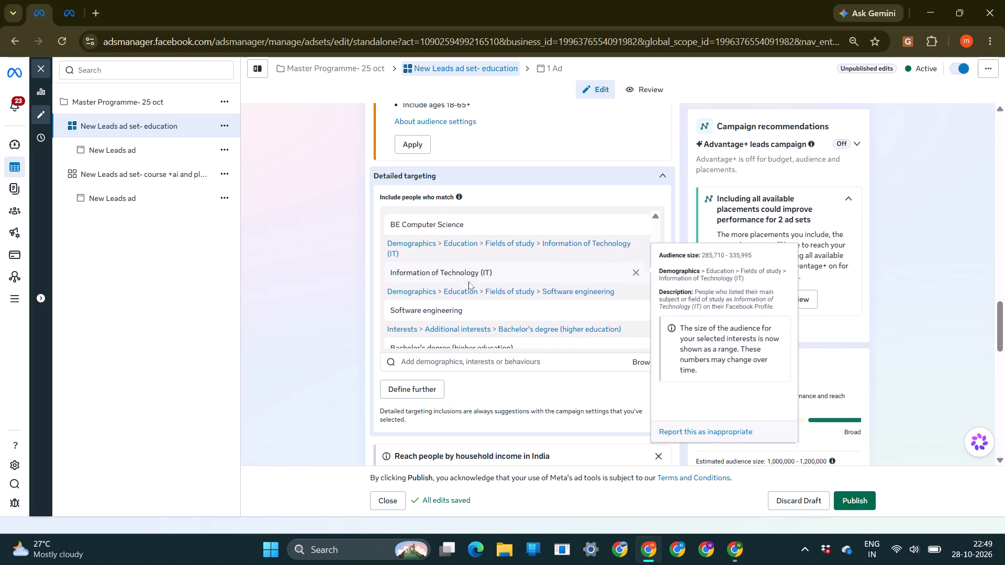
pyautogui.click(499, 184)
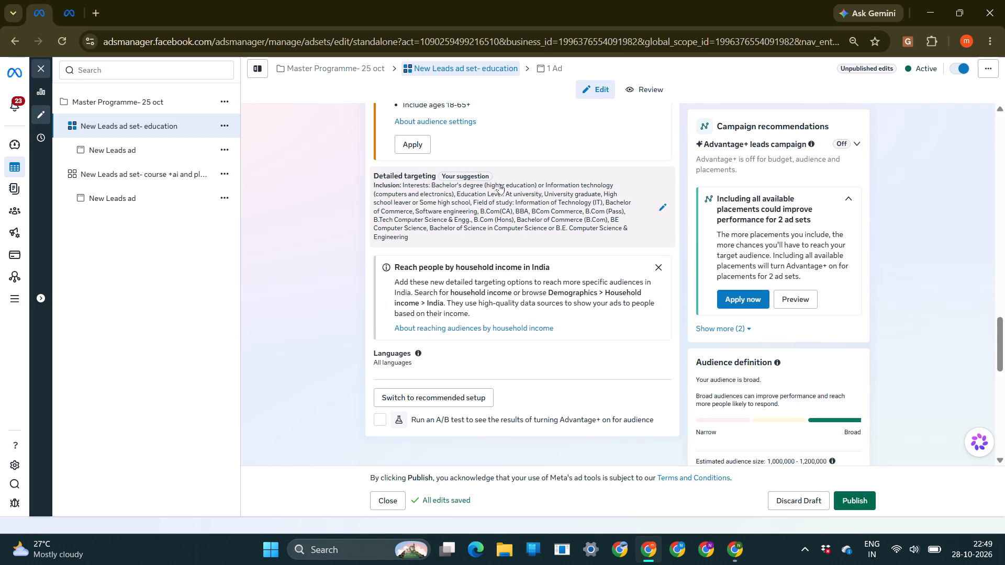
# Reopen the detailed targeting and remove B.Tech Computer Science & Engg. and BE Computer Science from the fields of study.
pyautogui.click(531, 215)
pyautogui.scroll(-1, 476, 304)
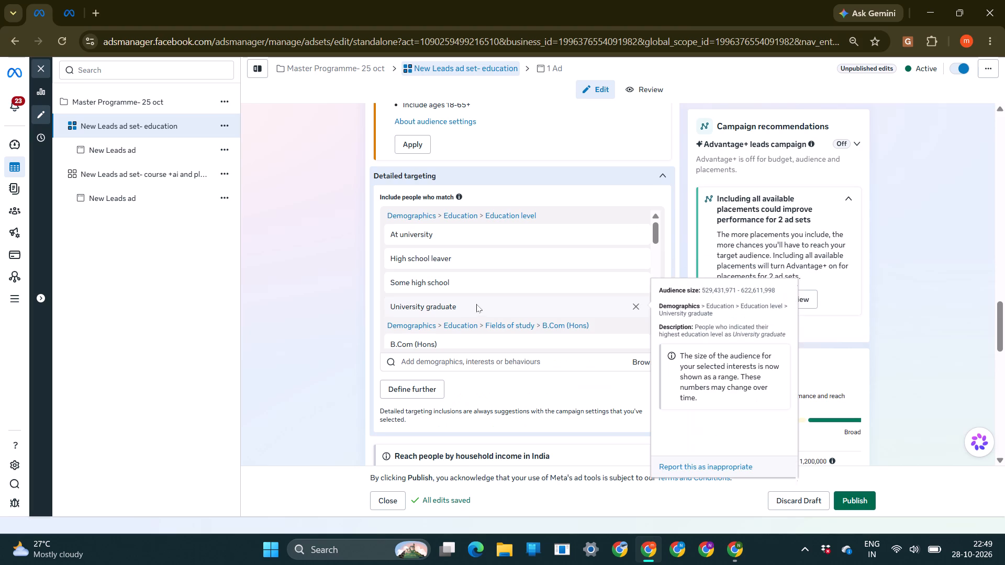
pyautogui.scroll(-6, 476, 304)
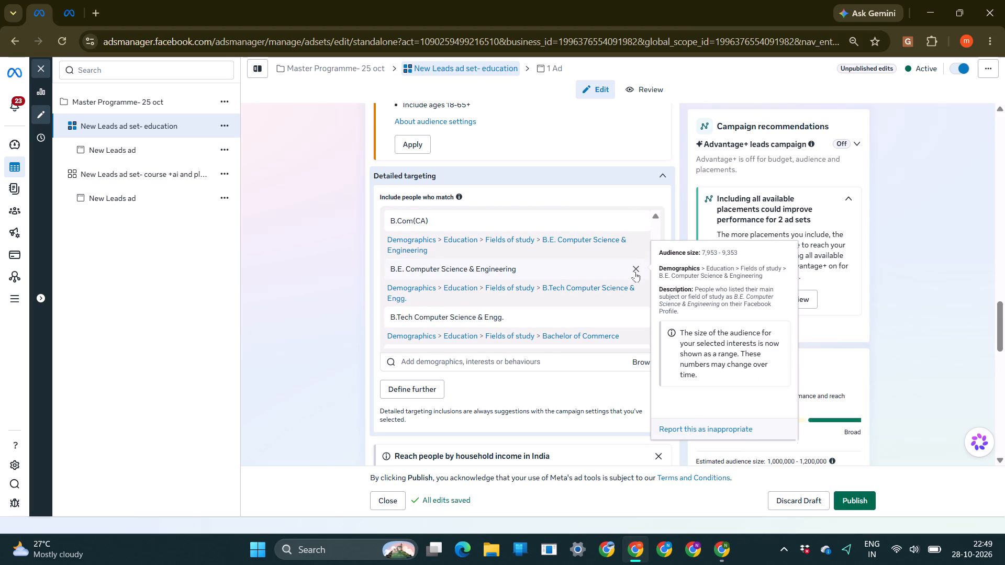
pyautogui.scroll(-1, 631, 280)
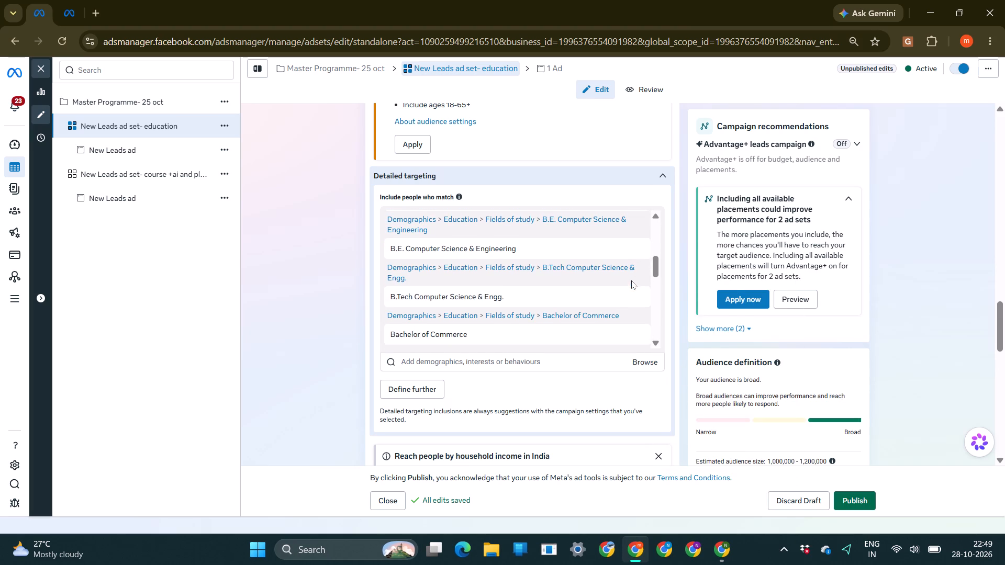
pyautogui.click(635, 296)
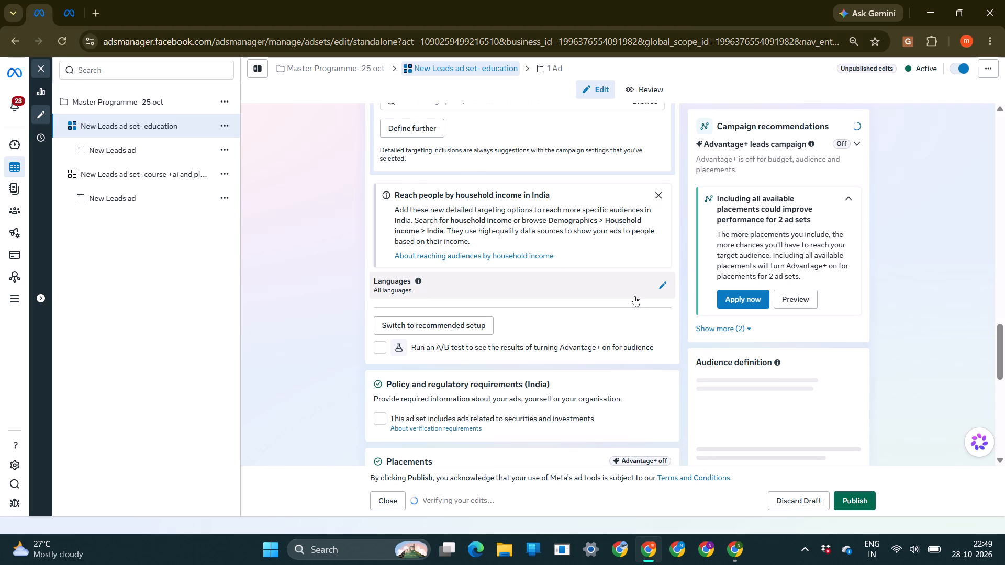
pyautogui.scroll(-2, 433, 306)
pyautogui.scroll(-1, 553, 295)
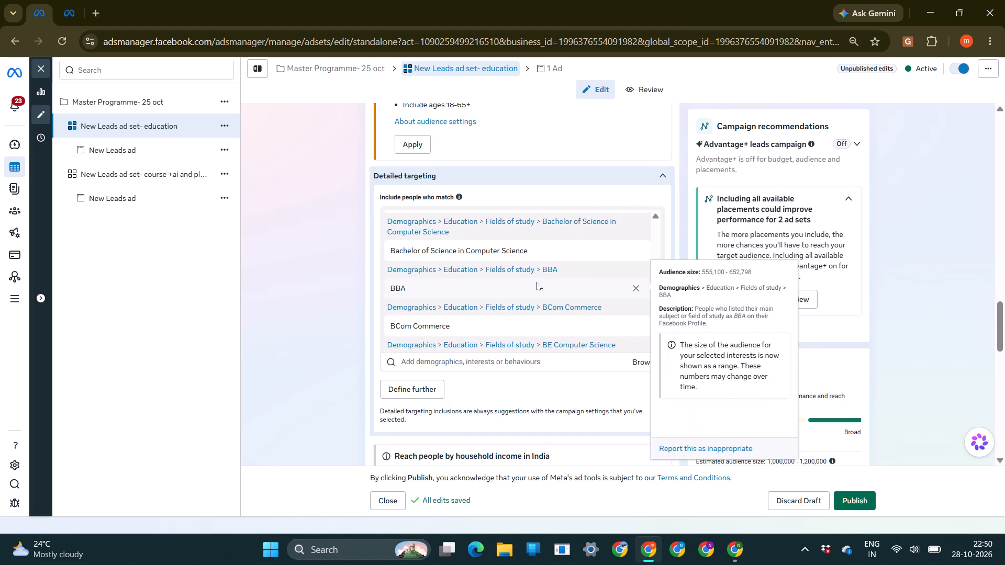
pyautogui.scroll(-3, 537, 282)
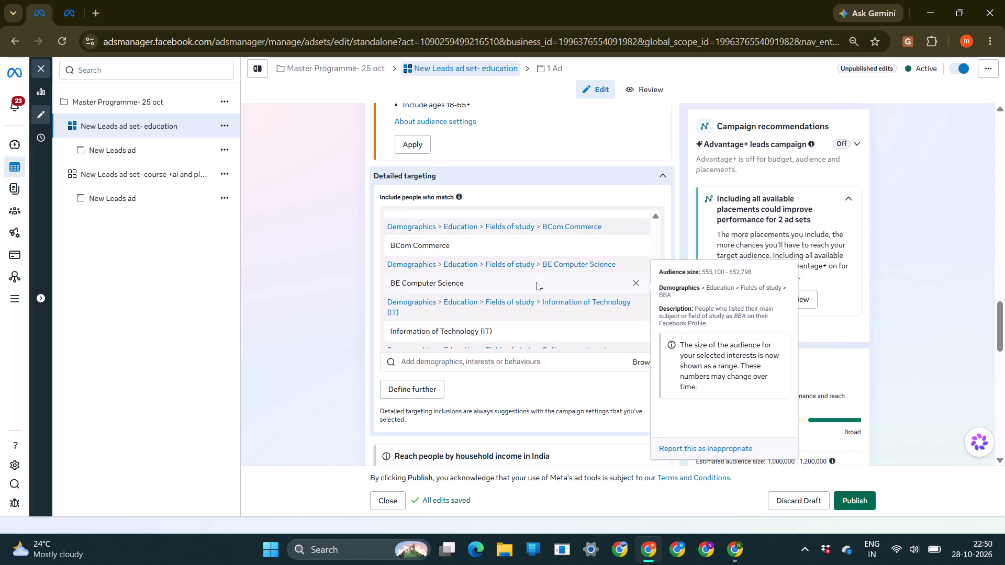
pyautogui.click(633, 284)
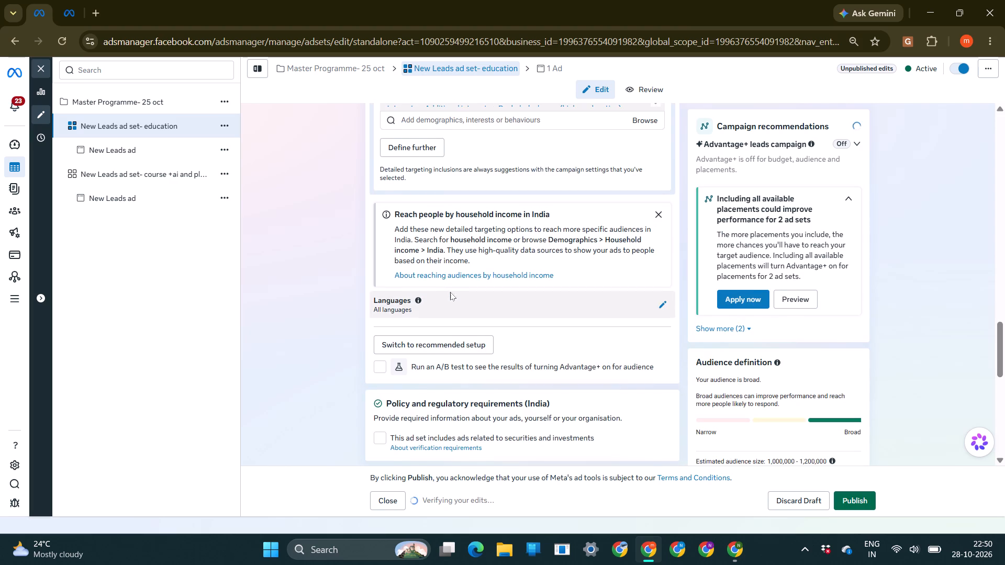
# Remove Information of Technology (IT) and Software engineering from the fields of study in the detailed targeting.
pyautogui.hscroll(1, 450, 292)
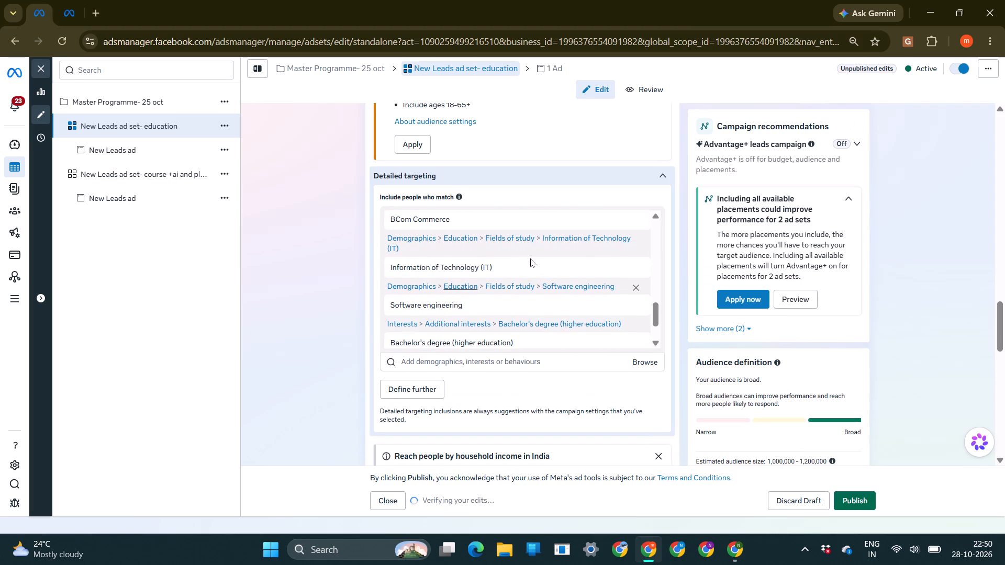
pyautogui.click(632, 267)
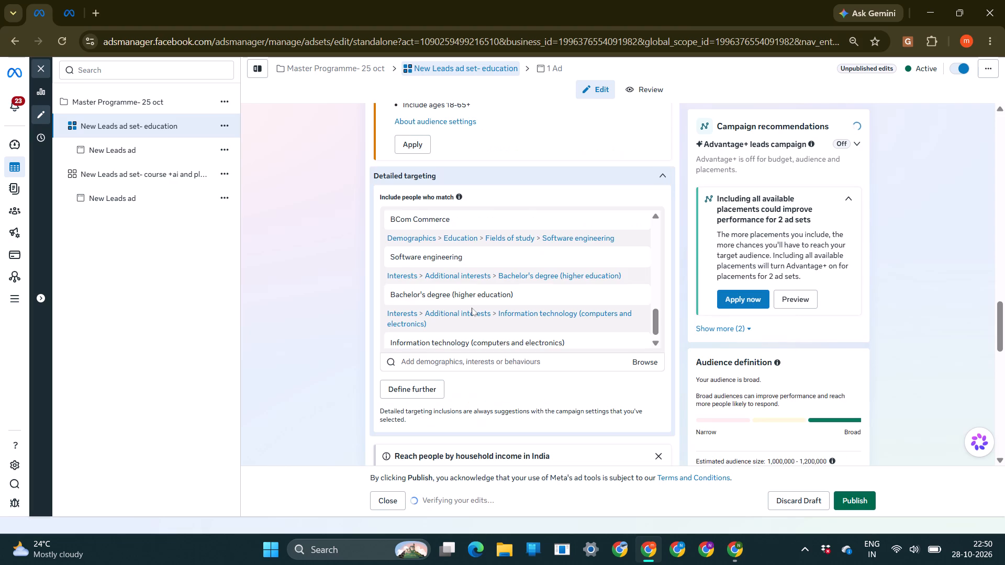
pyautogui.scroll(-1, 472, 308)
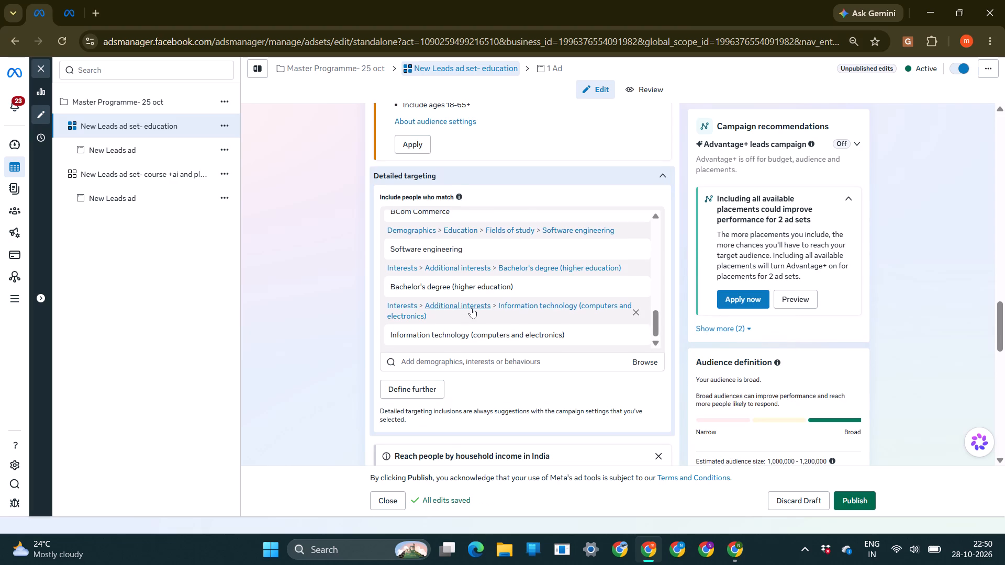
pyautogui.scroll(-1, 472, 308)
pyautogui.scroll(1, 472, 308)
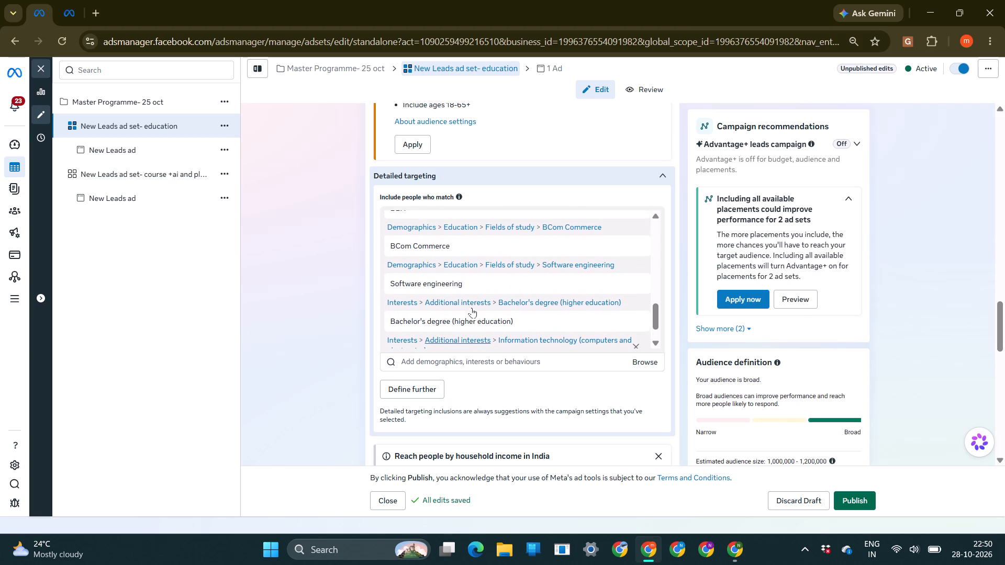
pyautogui.scroll(1, 472, 308)
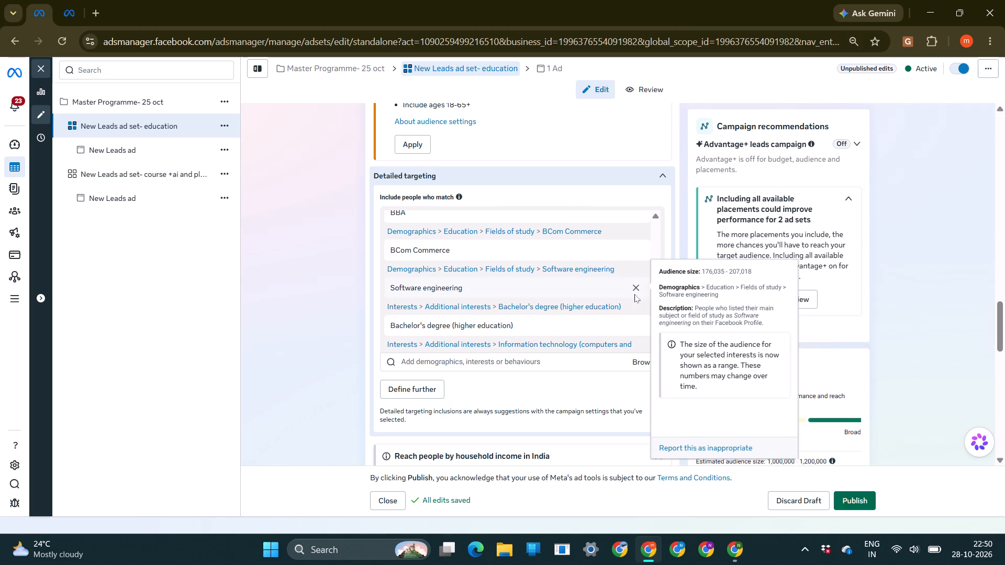
pyautogui.click(634, 287)
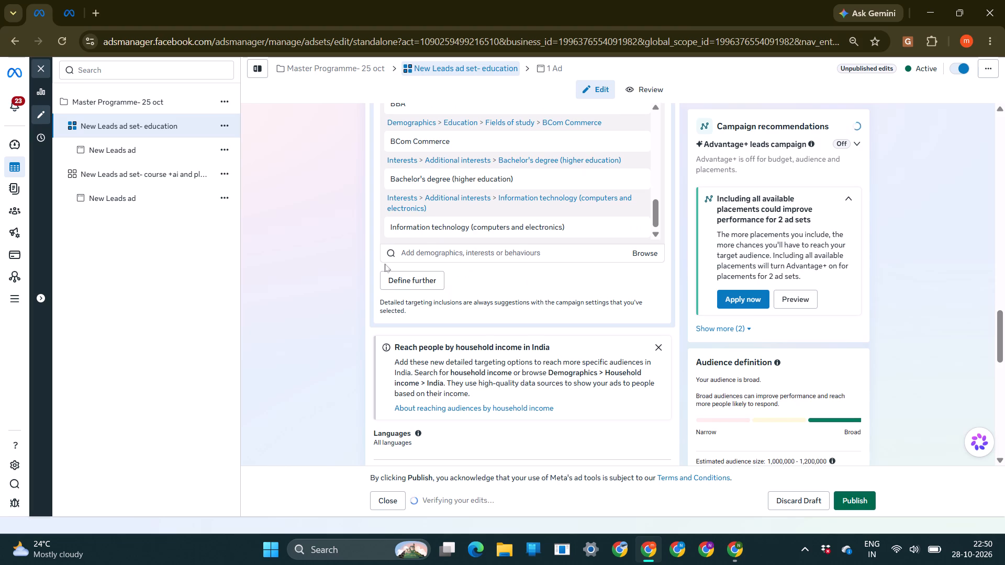
# Review the education levels, fields of study and interests still included in the detailed targeting.
pyautogui.scroll(1, 377, 264)
pyautogui.scroll(-1, 475, 293)
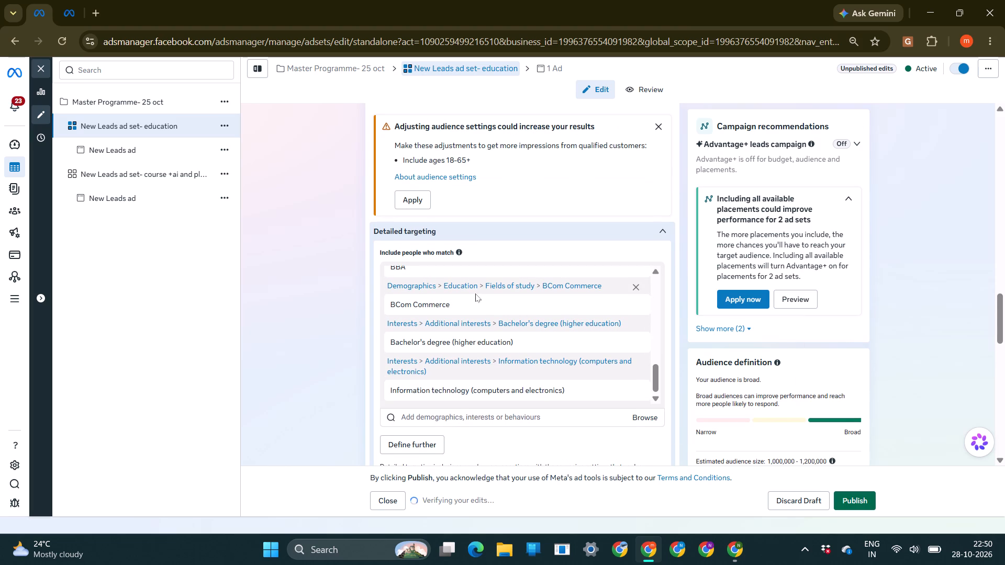
pyautogui.scroll(-3, 475, 293)
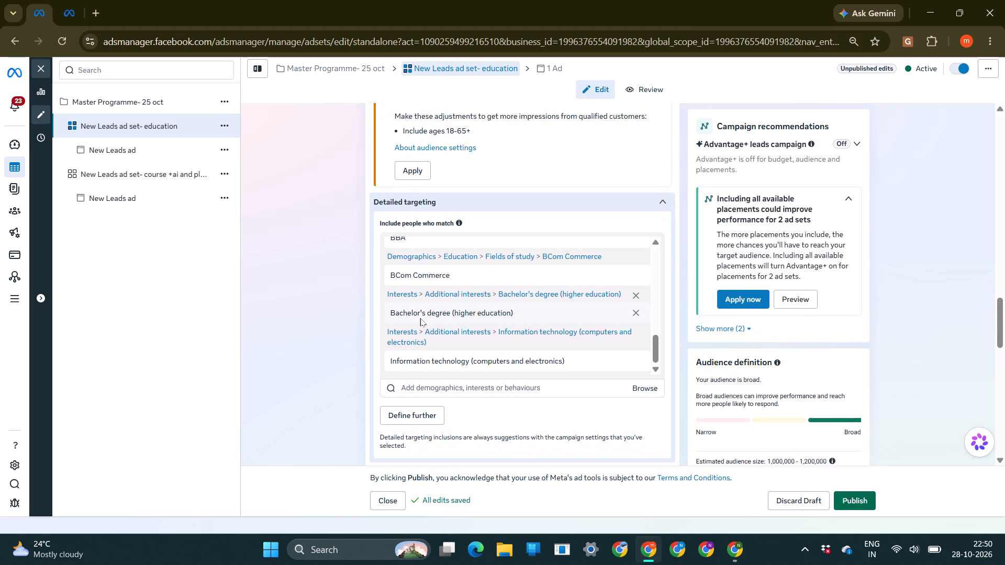
pyautogui.scroll(-1, 420, 318)
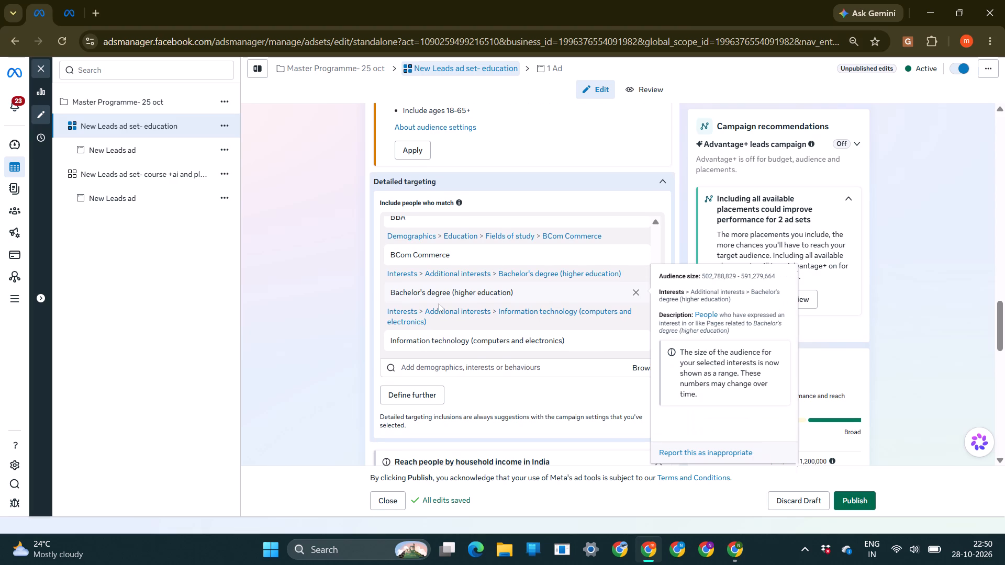
pyautogui.scroll(-1, 439, 303)
pyautogui.scroll(-1, 569, 270)
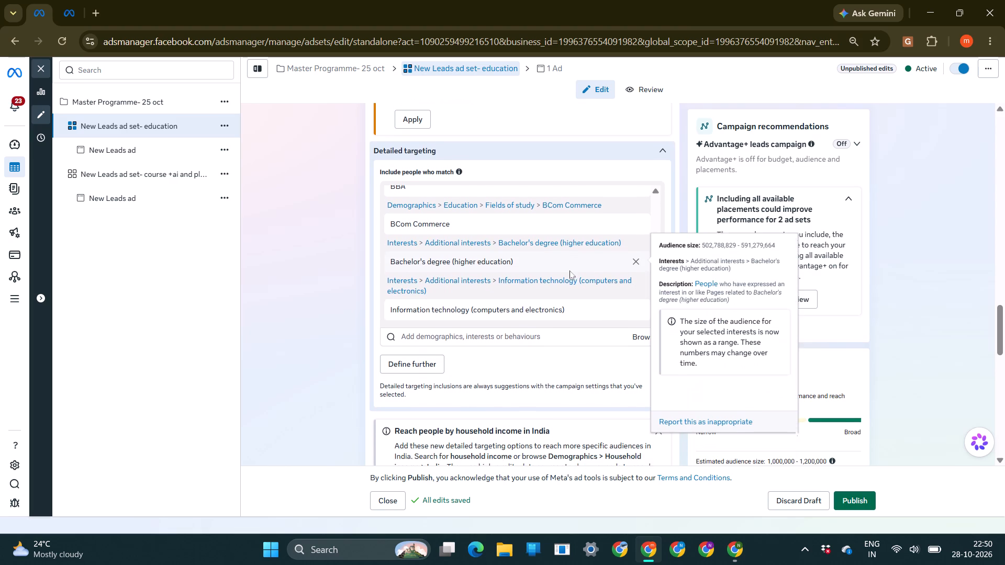
pyautogui.scroll(-1, 569, 270)
pyautogui.scroll(1, 473, 234)
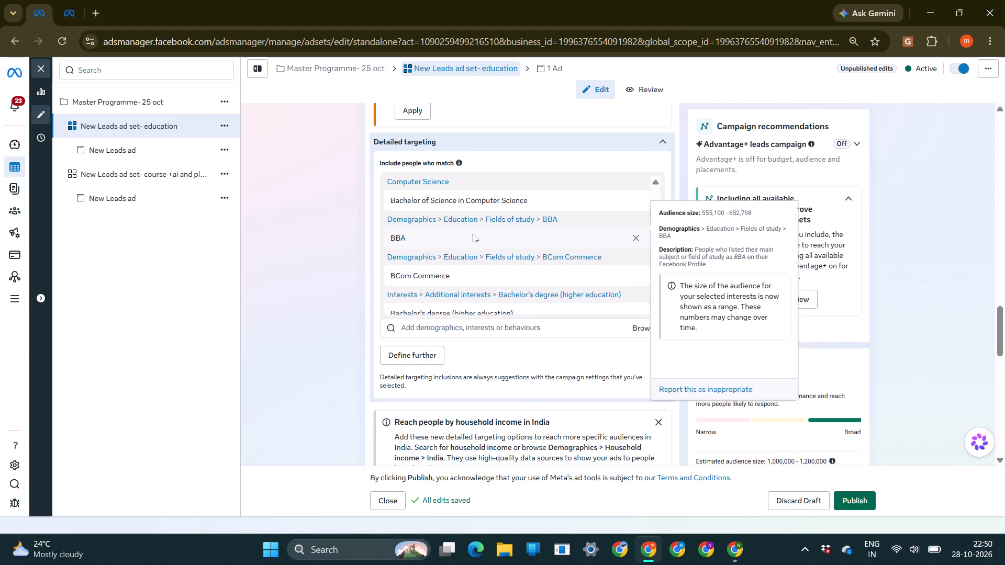
pyautogui.scroll(3, 473, 234)
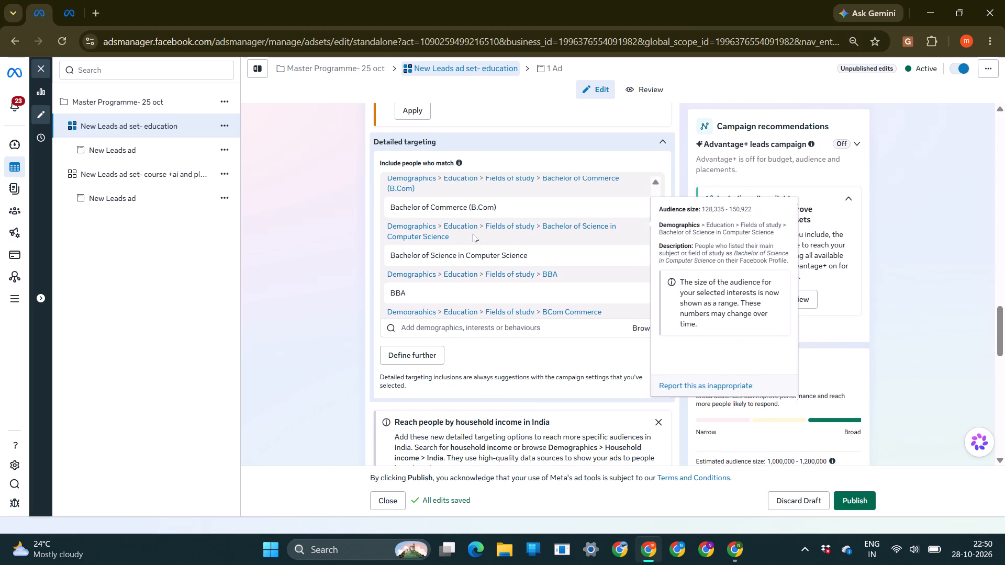
pyautogui.scroll(3, 473, 234)
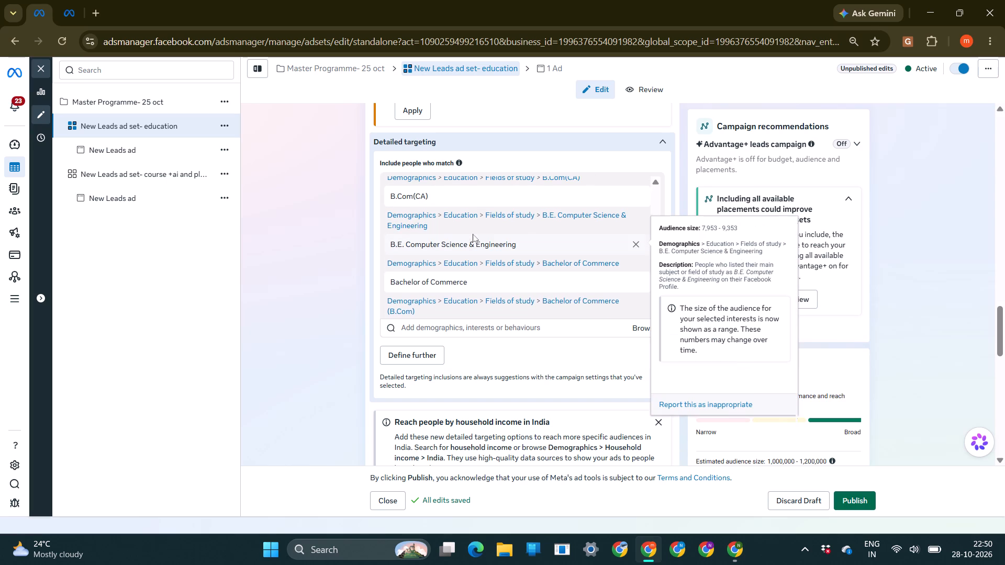
pyautogui.scroll(1, 473, 234)
pyautogui.scroll(1, 520, 259)
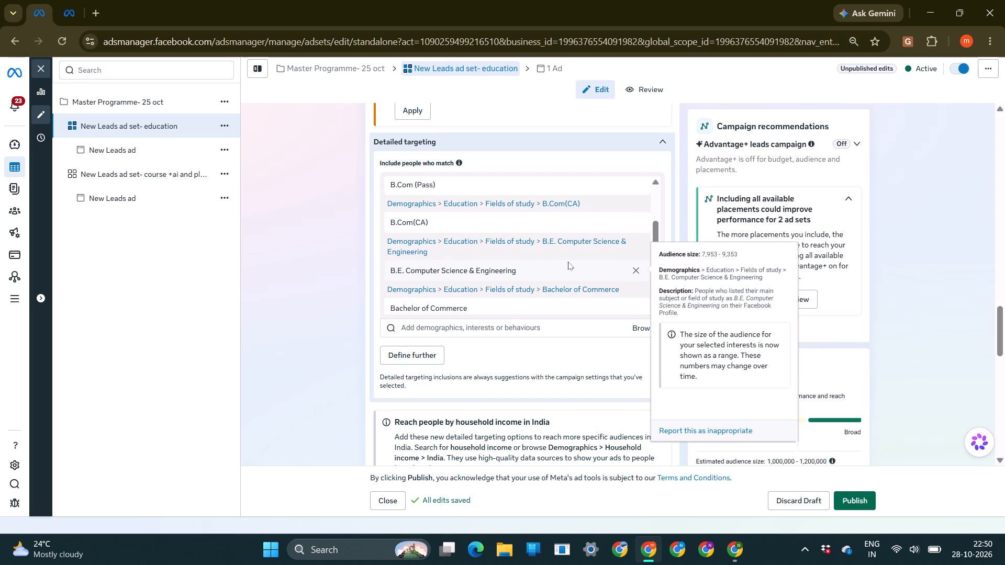
pyautogui.scroll(2, 568, 262)
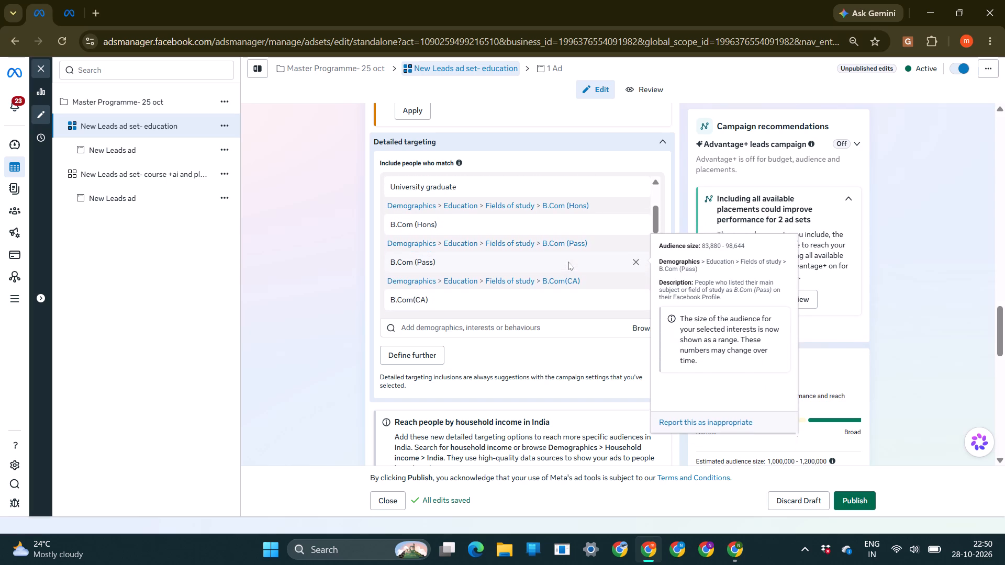
# Browse the suggested demographics, interests and behaviours that could be added to the detailed targeting.
pyautogui.click(451, 327)
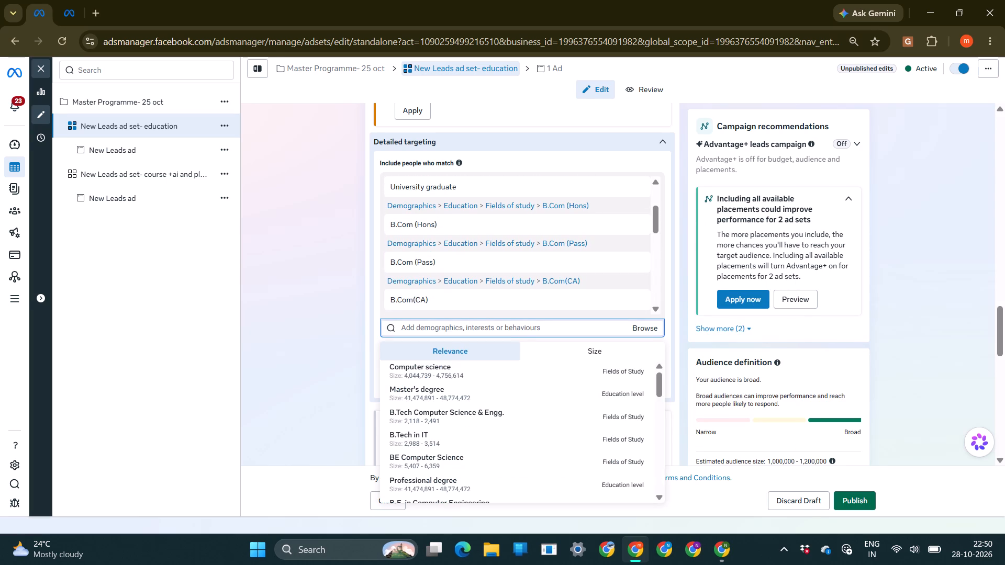
pyautogui.scroll(1, 442, 376)
pyautogui.scroll(-1, 456, 441)
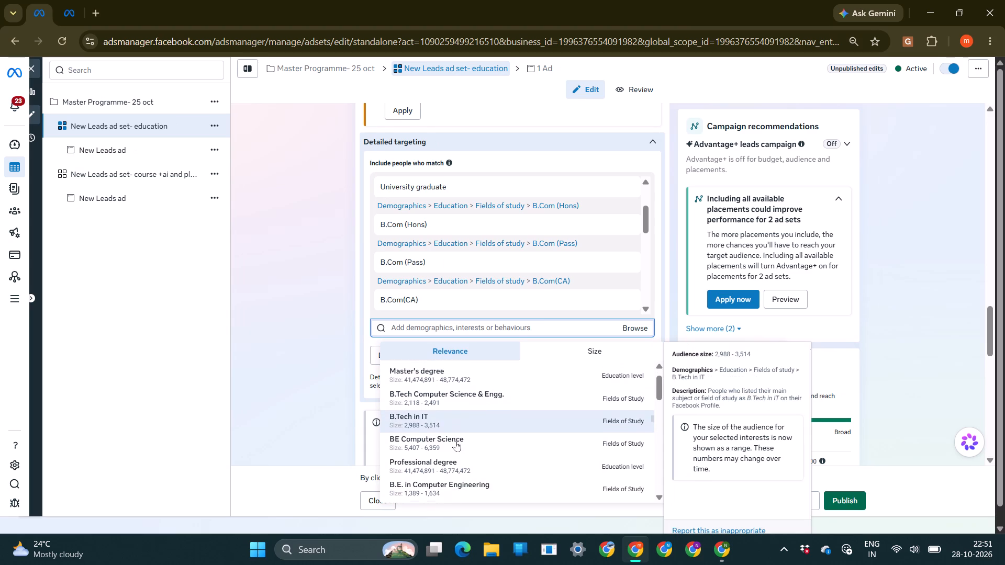
pyautogui.scroll(-3, 456, 441)
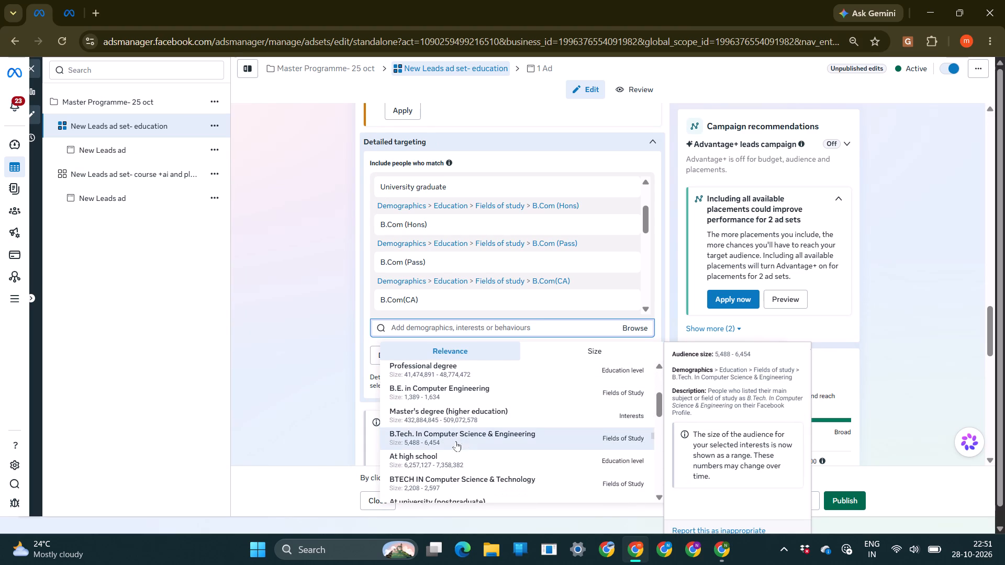
pyautogui.scroll(-1, 456, 441)
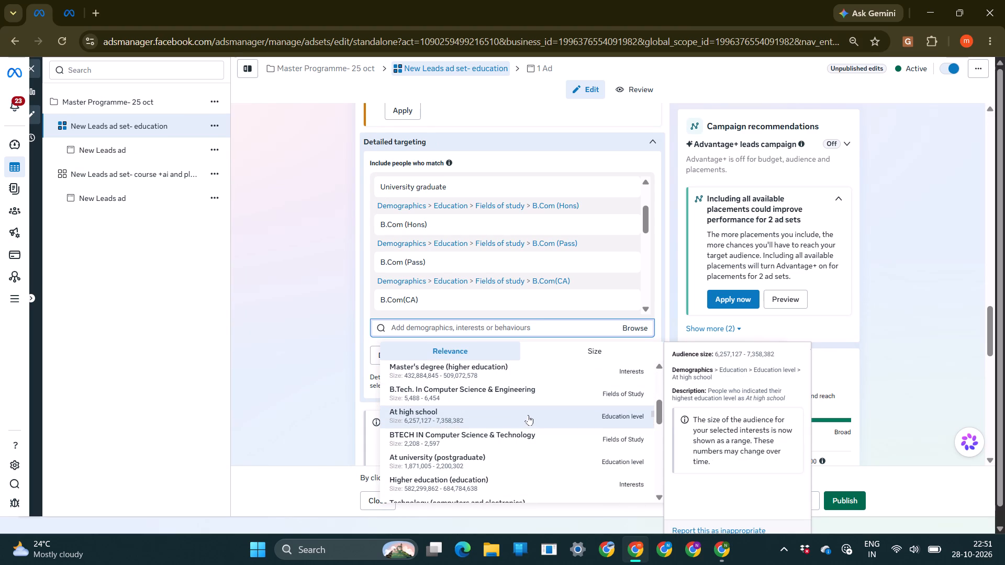
pyautogui.scroll(-1, 528, 415)
pyautogui.scroll(-1, 460, 457)
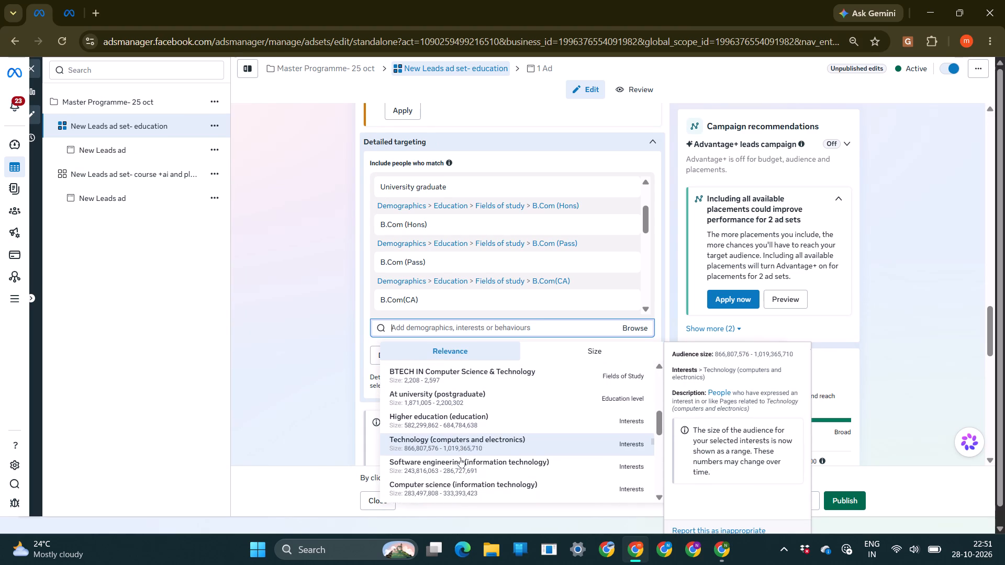
pyautogui.scroll(-1, 460, 457)
pyautogui.scroll(-1, 556, 398)
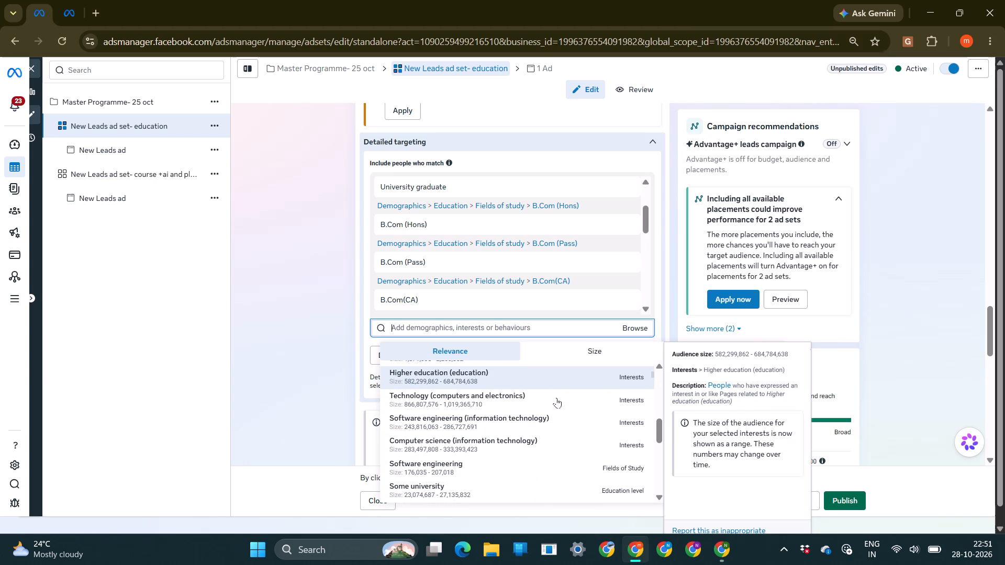
pyautogui.scroll(-1, 517, 438)
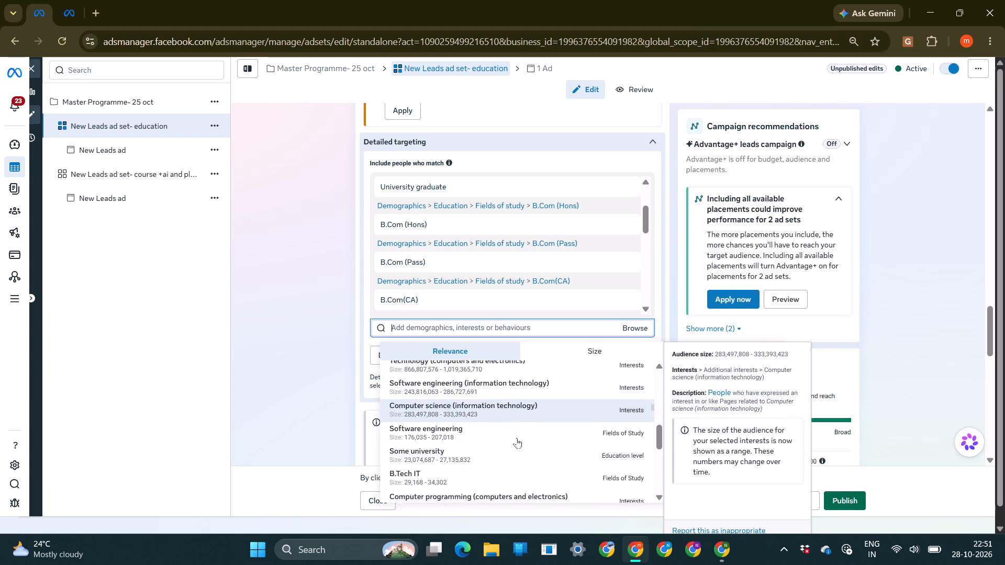
pyautogui.scroll(-1, 517, 438)
pyautogui.scroll(-1, 446, 446)
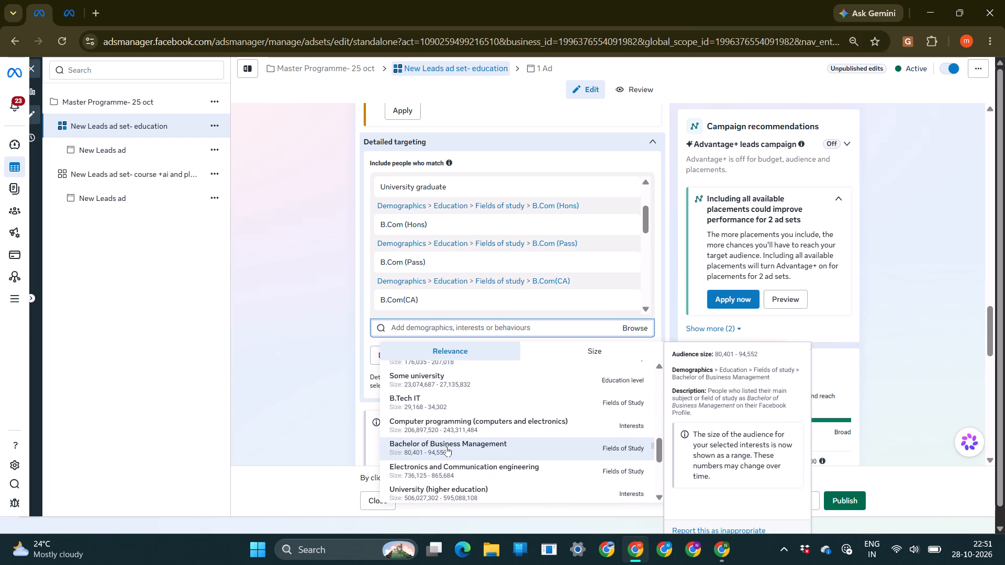
pyautogui.scroll(-1, 446, 446)
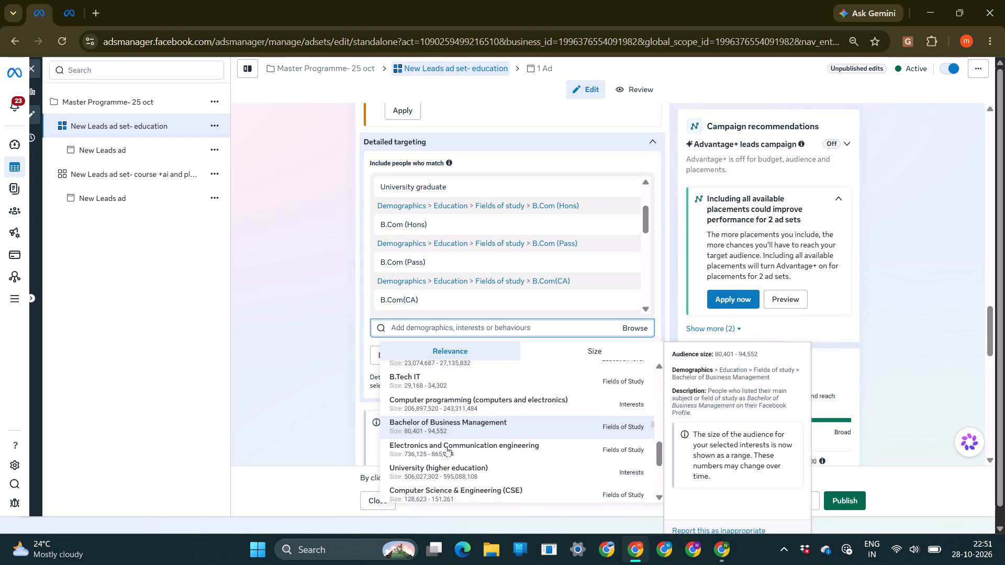
pyautogui.scroll(-1, 446, 446)
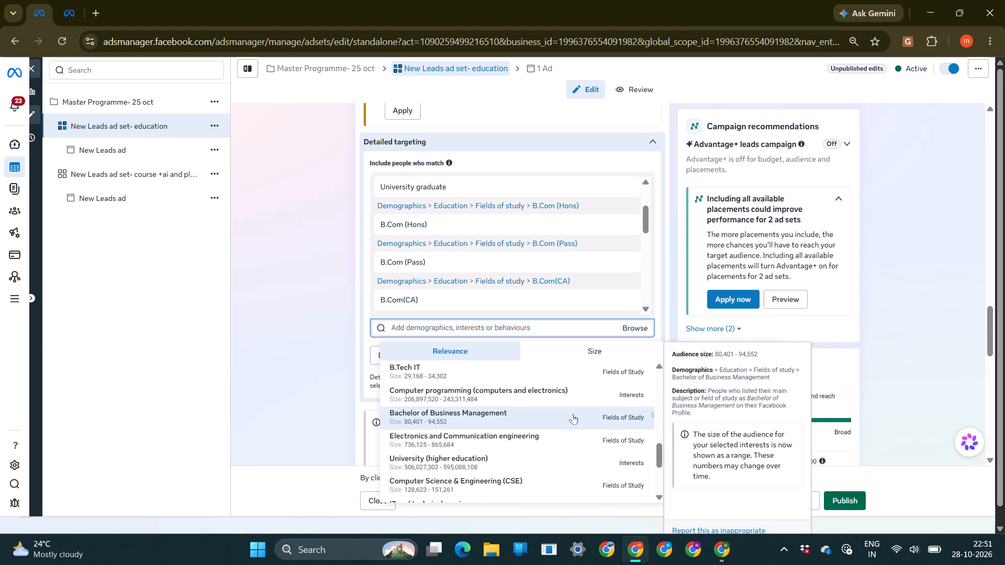
pyautogui.scroll(-1, 573, 414)
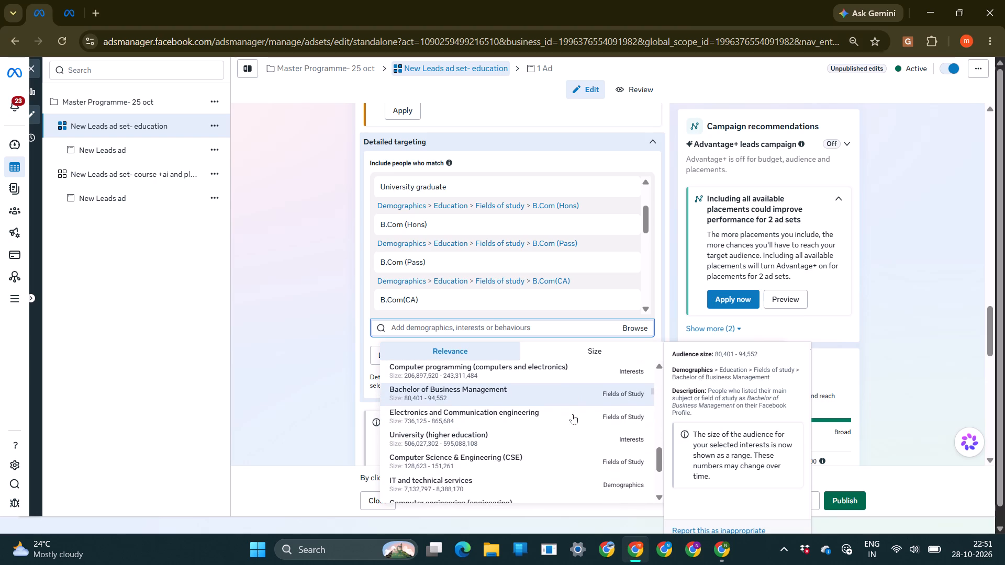
pyautogui.scroll(-1, 573, 414)
pyautogui.scroll(-1, 522, 443)
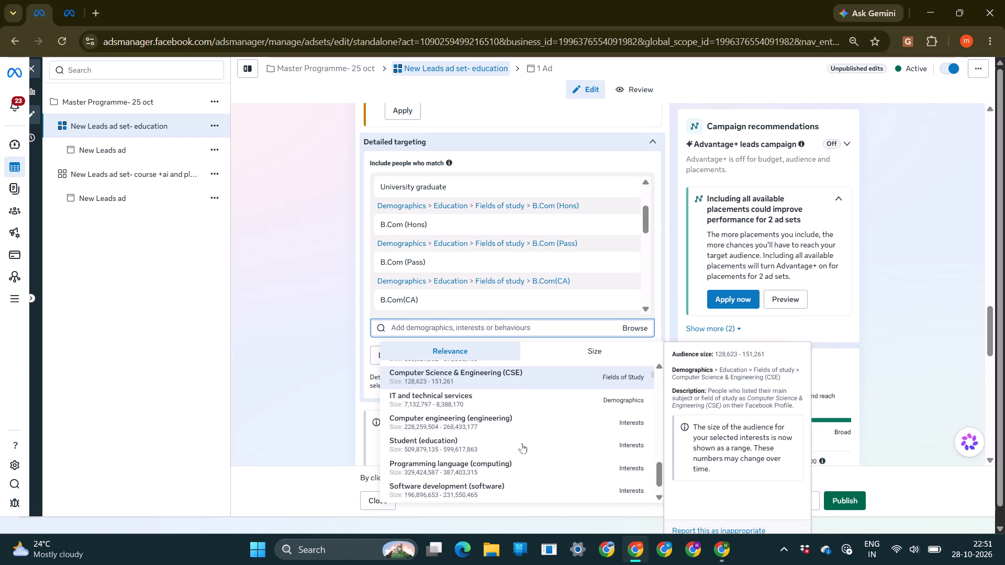
pyautogui.scroll(-1, 522, 443)
# Search the detailed targeting options for "job" and add the interest Job (careers).
pyautogui.click(451, 331)
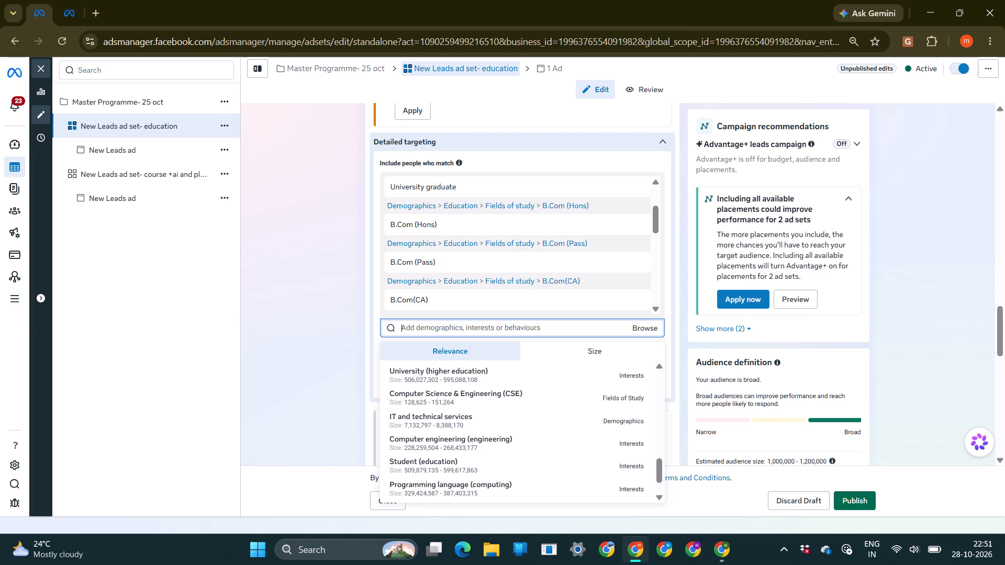
pyautogui.write('job')
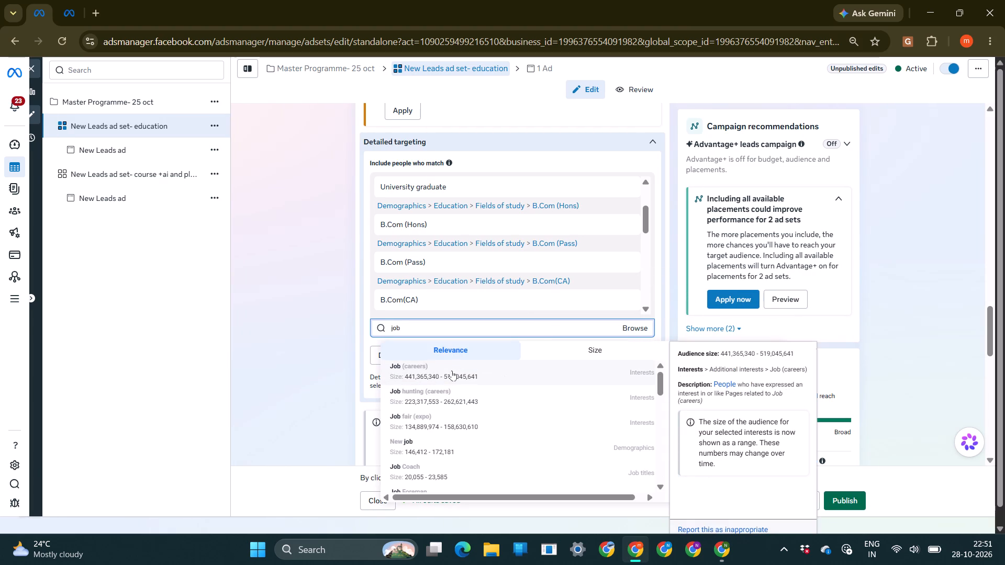
pyautogui.click(444, 372)
pyautogui.click(459, 365)
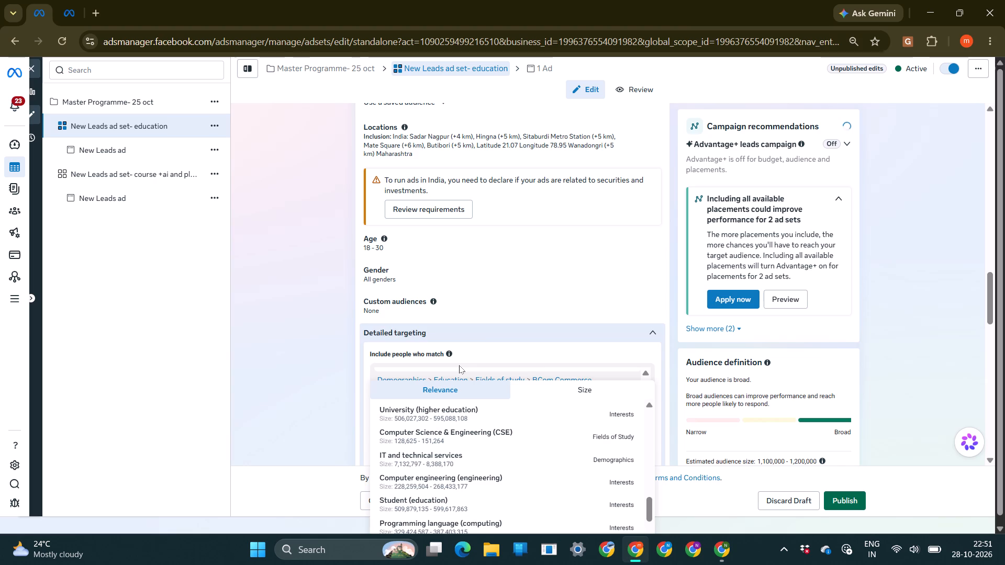
pyautogui.click(325, 337)
# Search the detailed targeting options for "job" again and add the interest Job hunting (careers).
pyautogui.scroll(-2, 325, 337)
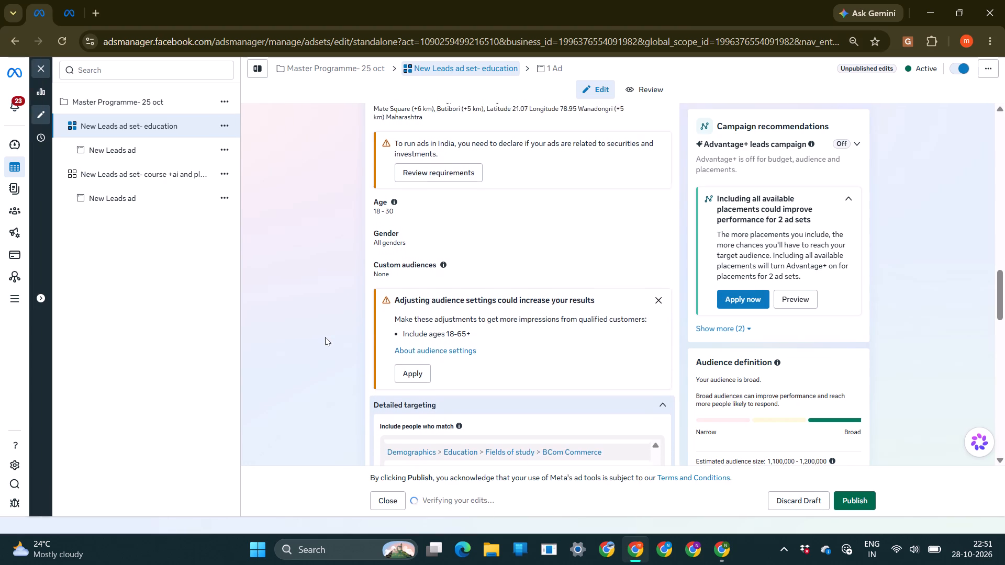
pyautogui.scroll(-2, 325, 337)
pyautogui.scroll(-2, 336, 440)
pyautogui.click(447, 319)
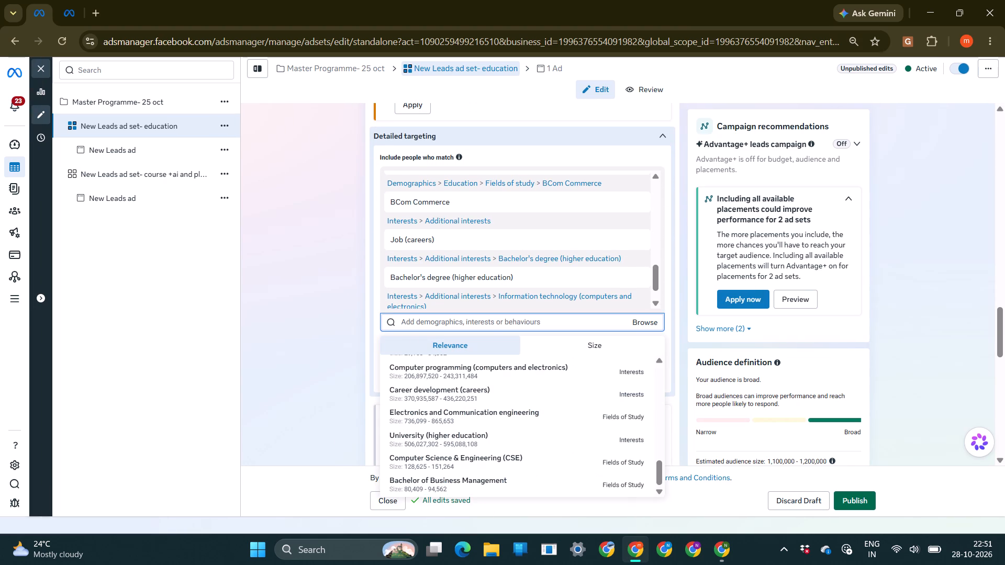
pyautogui.write('job')
pyautogui.press('space')
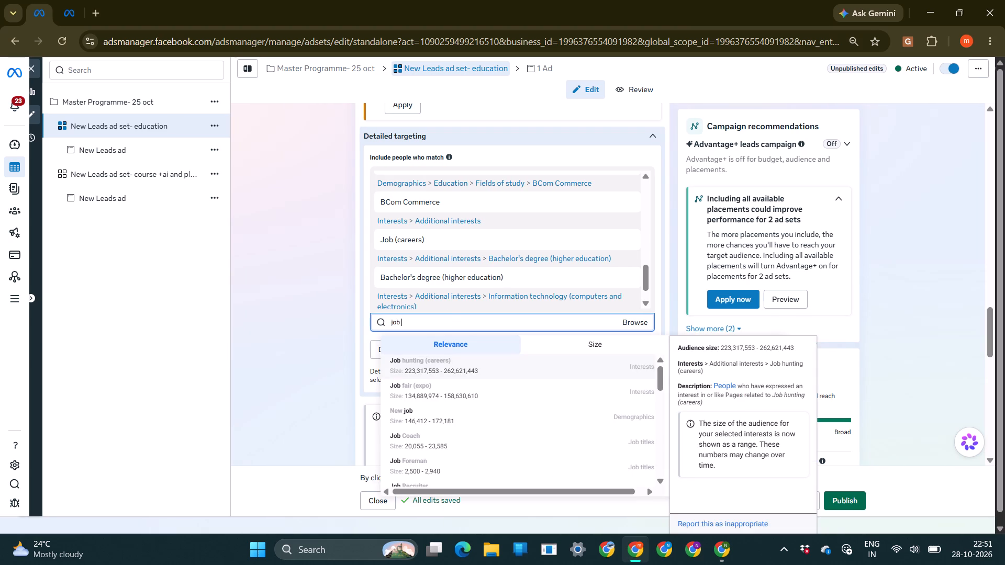
pyautogui.click(445, 368)
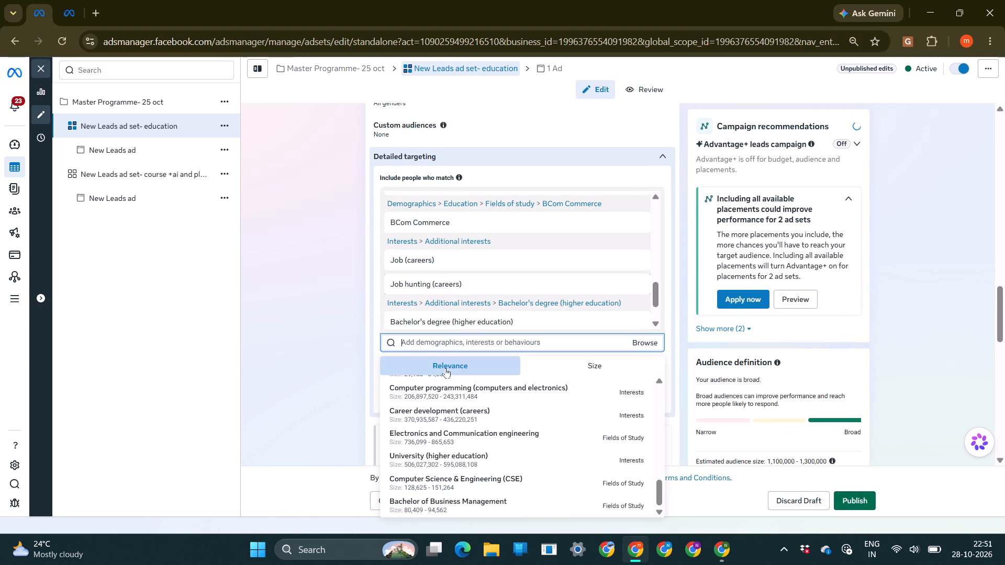
# Search the detailed targeting options for "course" and add the interest Course (education).
pyautogui.click(354, 335)
pyautogui.scroll(-4, 354, 335)
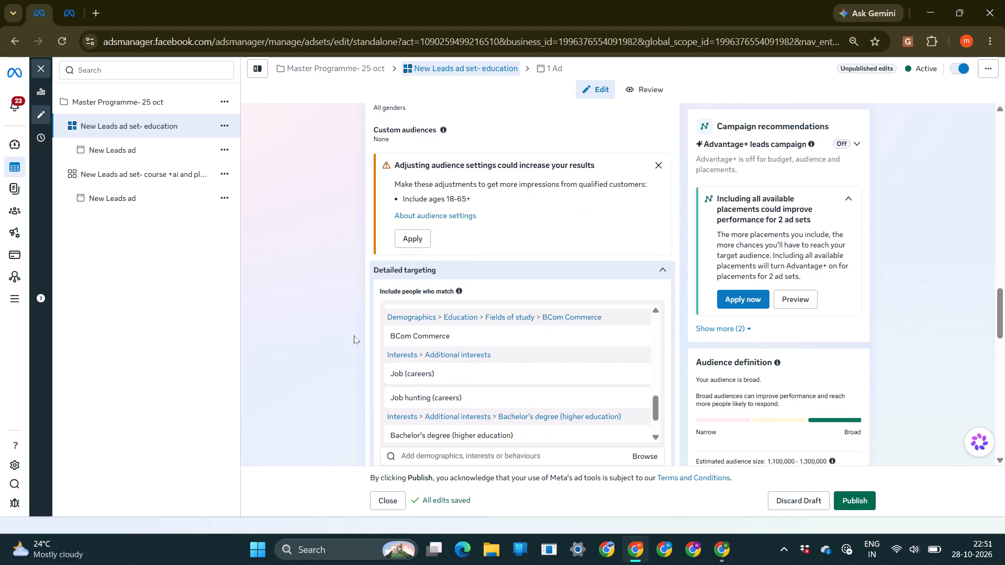
pyautogui.scroll(-1, 354, 335)
pyautogui.click(431, 296)
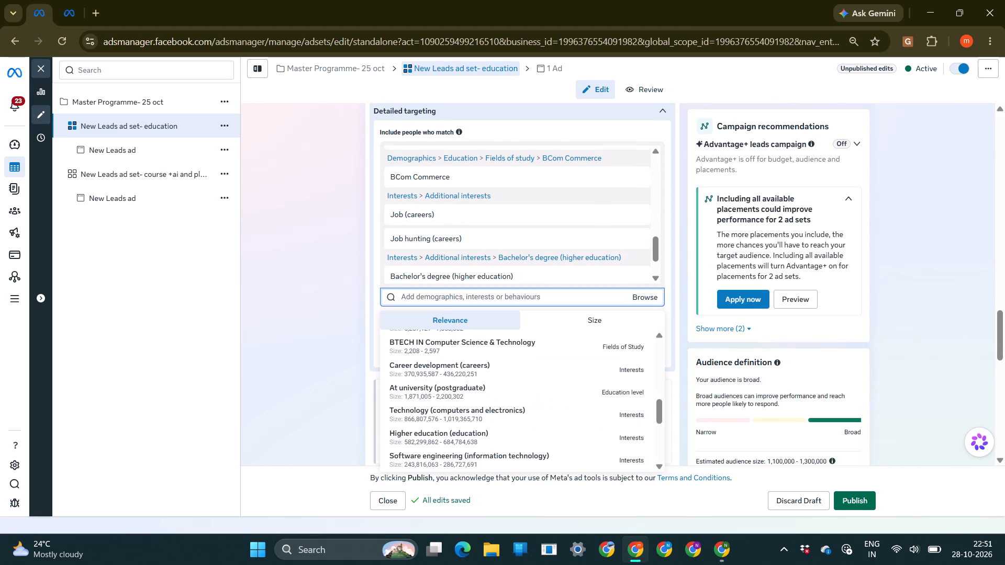
pyautogui.write('course')
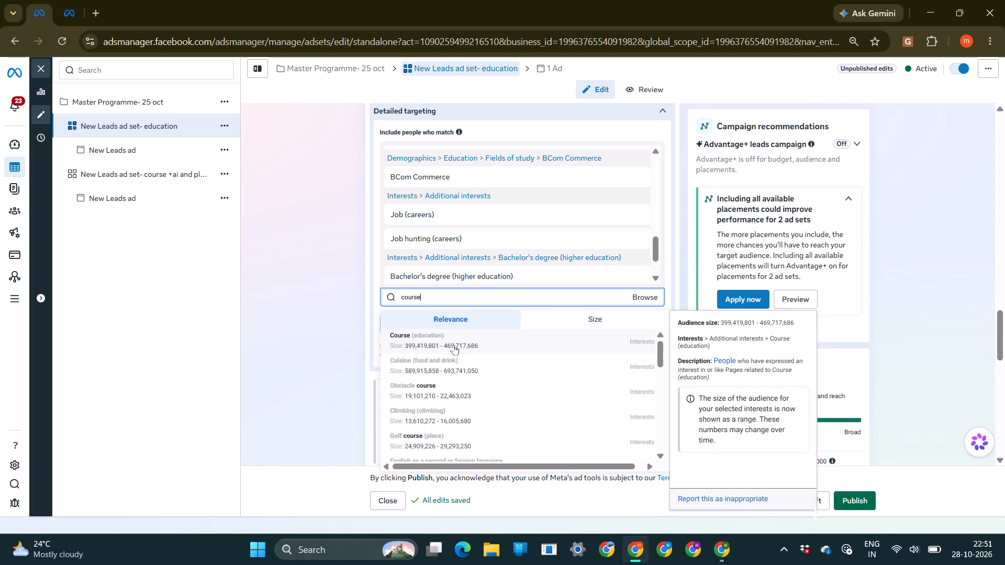
pyautogui.click(454, 344)
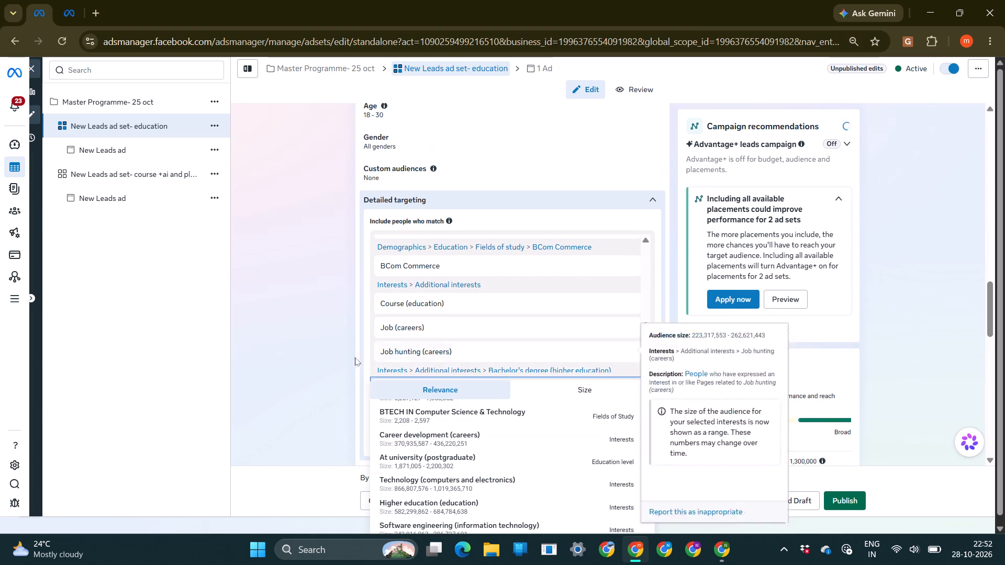
pyautogui.click(333, 372)
# Add the suggested interest Learning (education) to the detailed targeting.
pyautogui.scroll(-3, 333, 372)
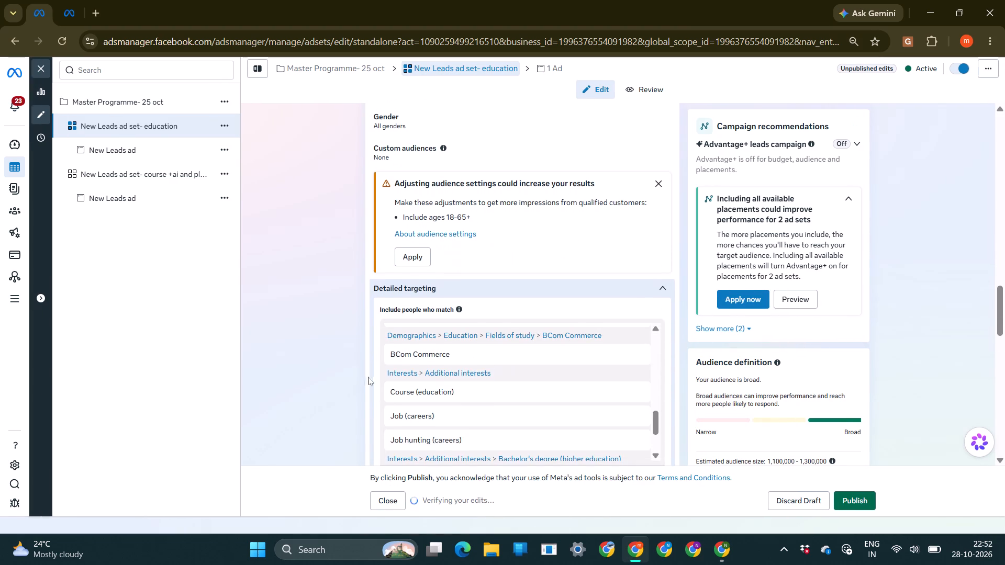
pyautogui.scroll(-3, 349, 383)
pyautogui.click(448, 317)
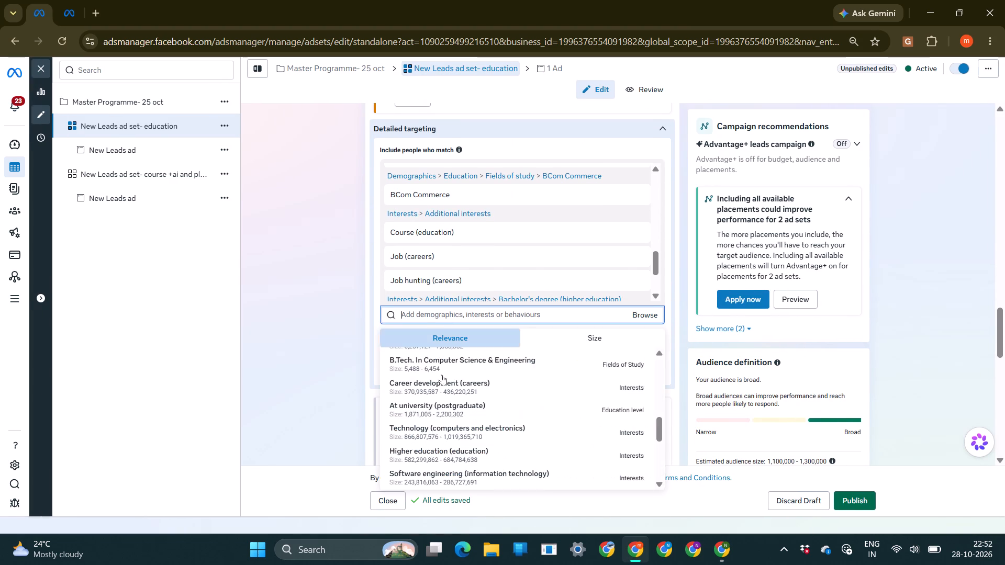
pyautogui.scroll(5, 440, 411)
pyautogui.scroll(3, 483, 376)
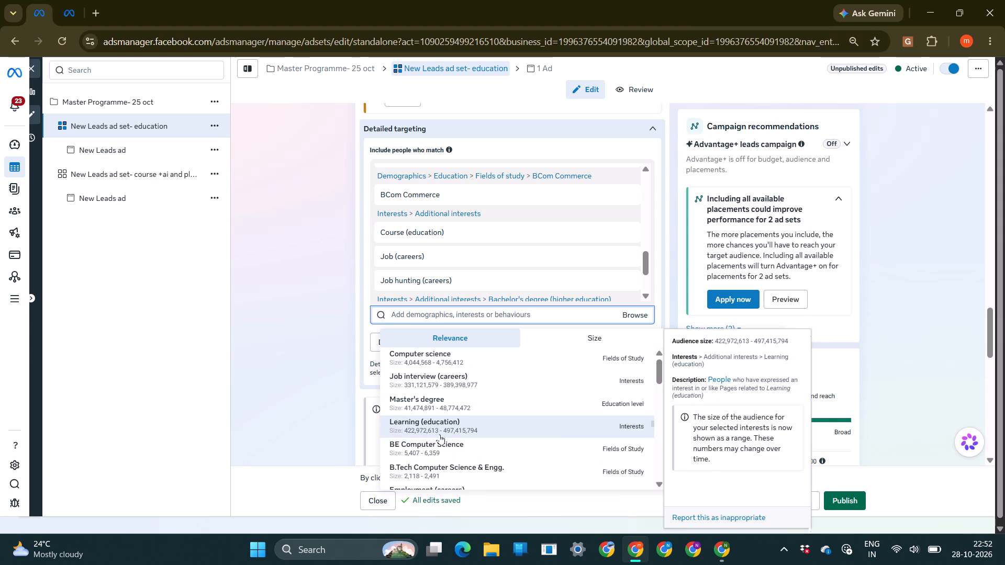
pyautogui.click(458, 421)
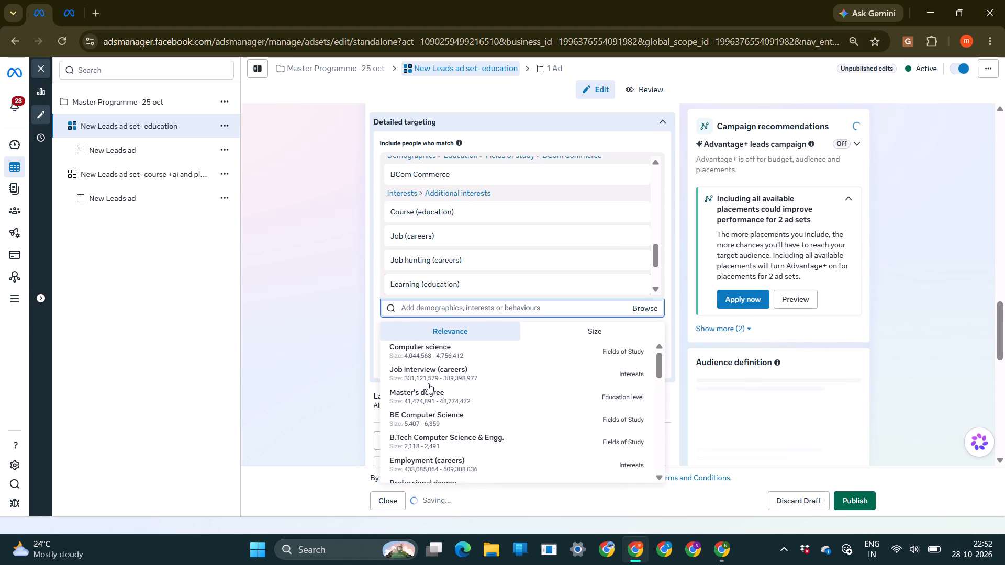
pyautogui.click(308, 331)
# Check the remaining targeting suggestions and the collapsed summary of the detailed targeting, and reopen the section for editing.
pyautogui.scroll(-4, 325, 408)
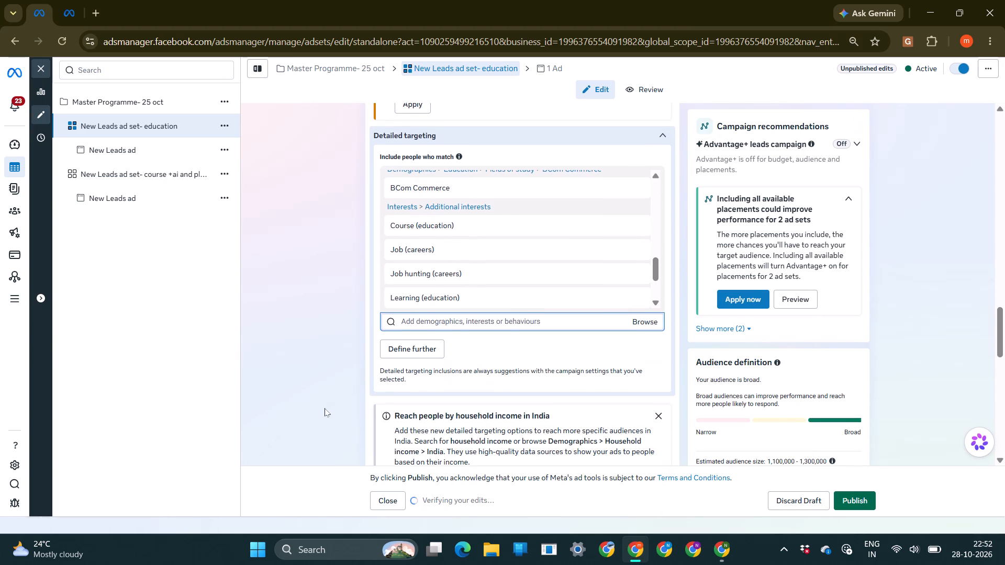
pyautogui.click(427, 318)
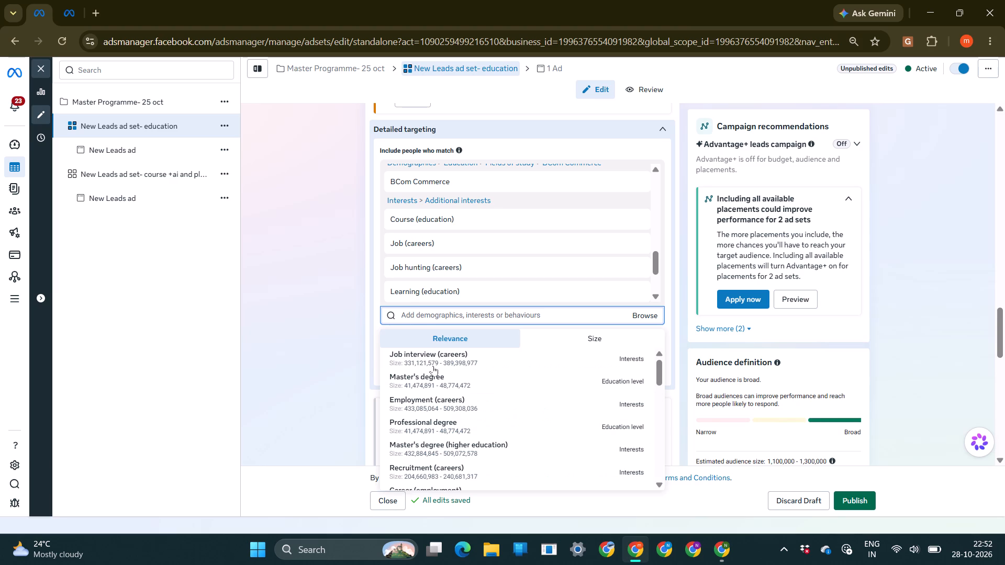
pyautogui.scroll(1, 434, 376)
pyautogui.click(329, 343)
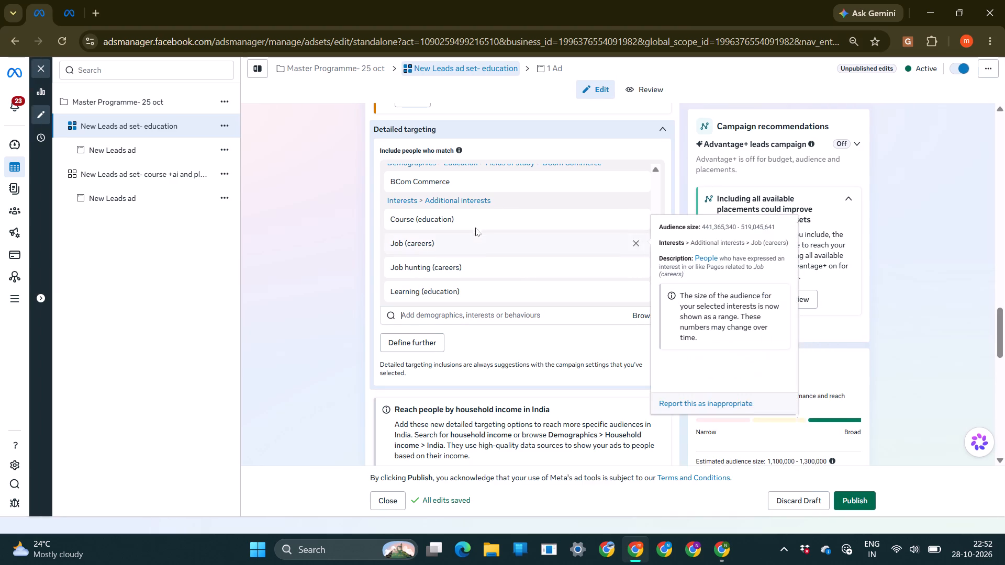
pyautogui.scroll(1, 475, 224)
pyautogui.click(441, 133)
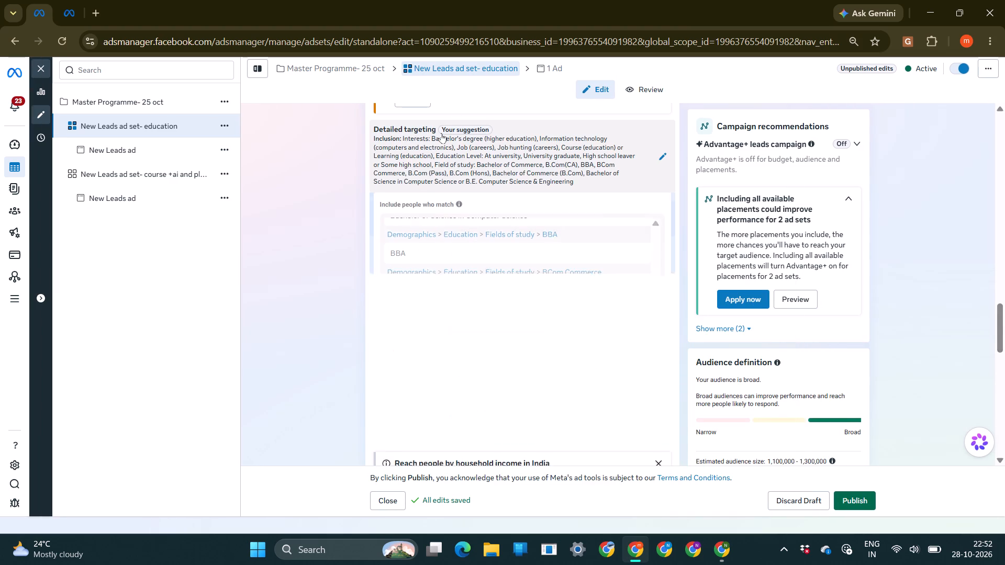
pyautogui.click(398, 162)
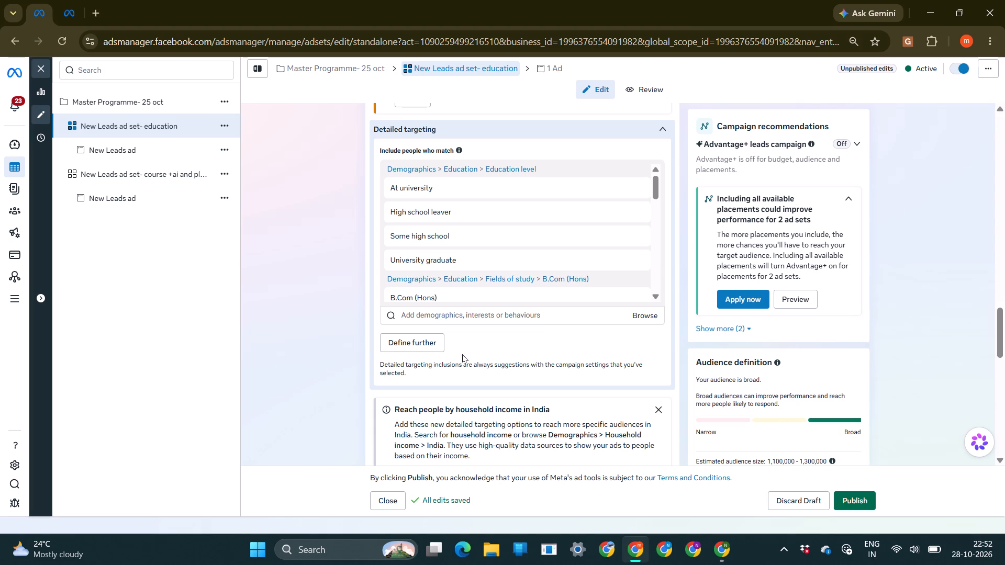
# Search the detailed targeting options for "graduation" and add the field of study B.A(Graduation).
pyautogui.click(420, 315)
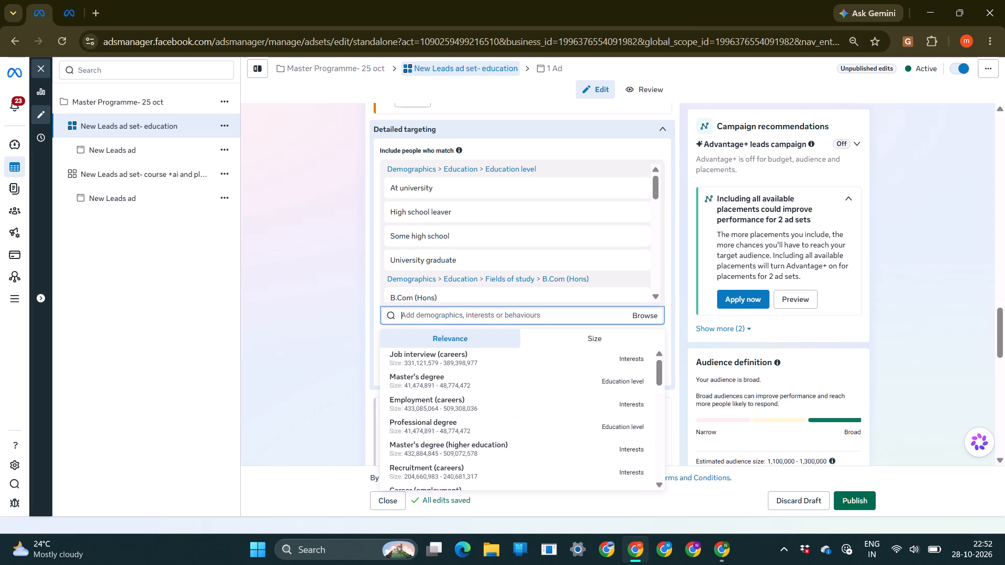
pyautogui.write('graduation')
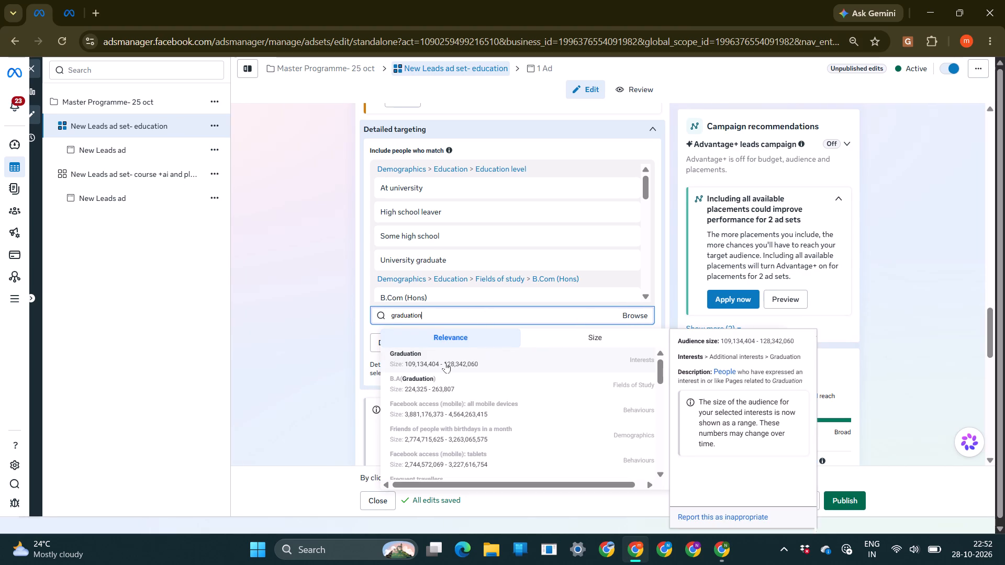
pyautogui.click(441, 386)
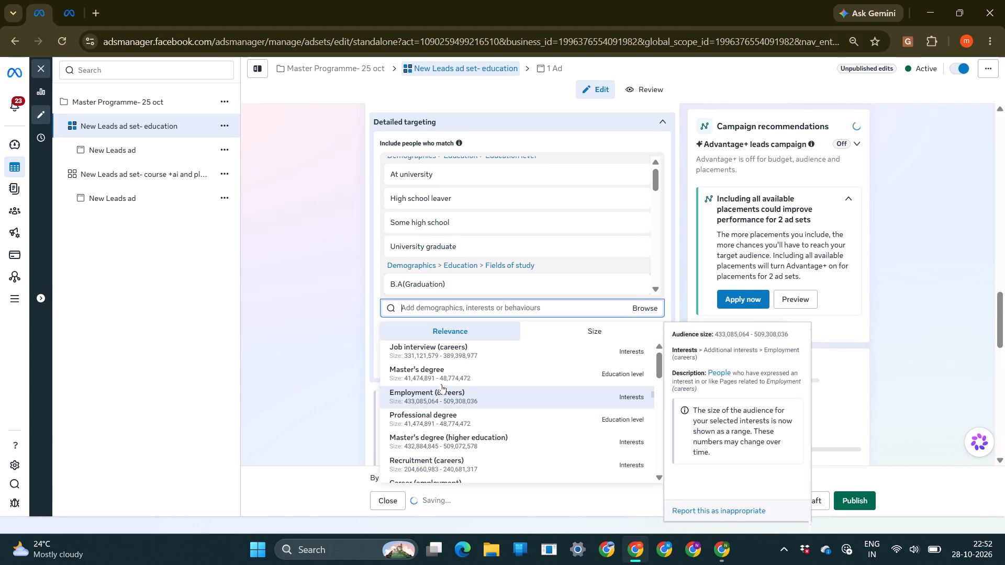
pyautogui.click(348, 317)
# Add the suggested interest Career (employment) to the detailed targeting.
pyautogui.scroll(-5, 423, 377)
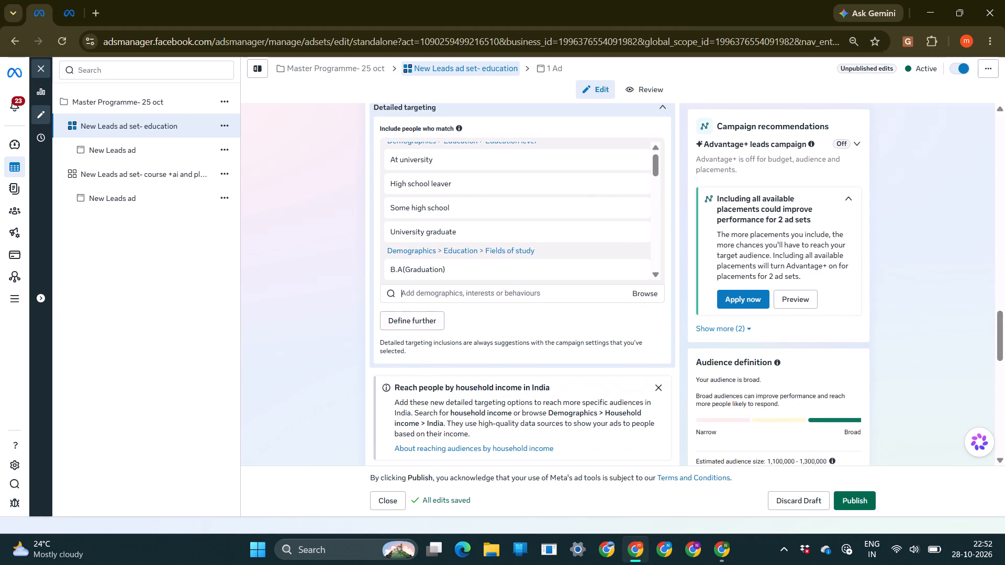
pyautogui.click(422, 291)
pyautogui.scroll(1, 467, 364)
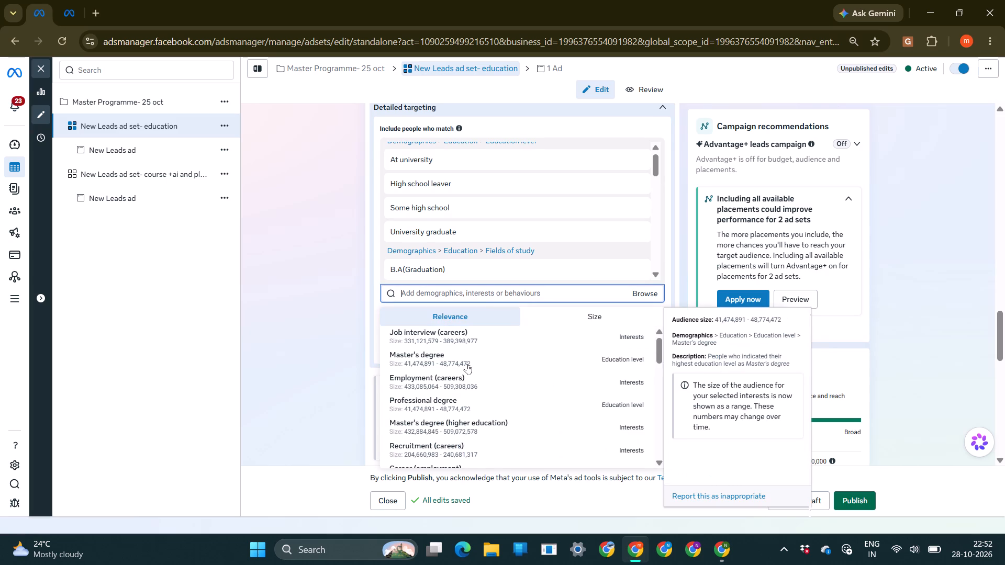
pyautogui.scroll(-2, 467, 364)
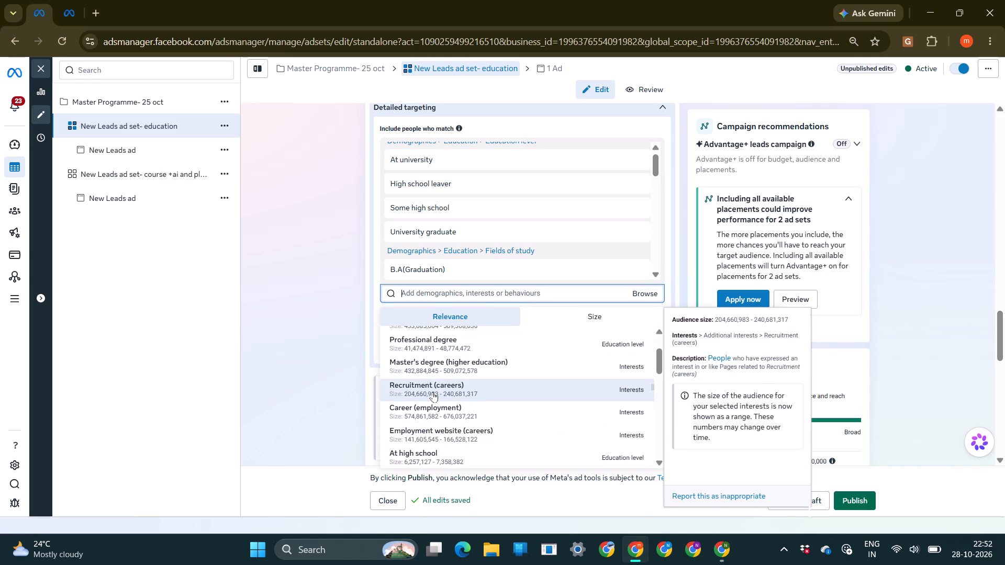
pyautogui.click(433, 412)
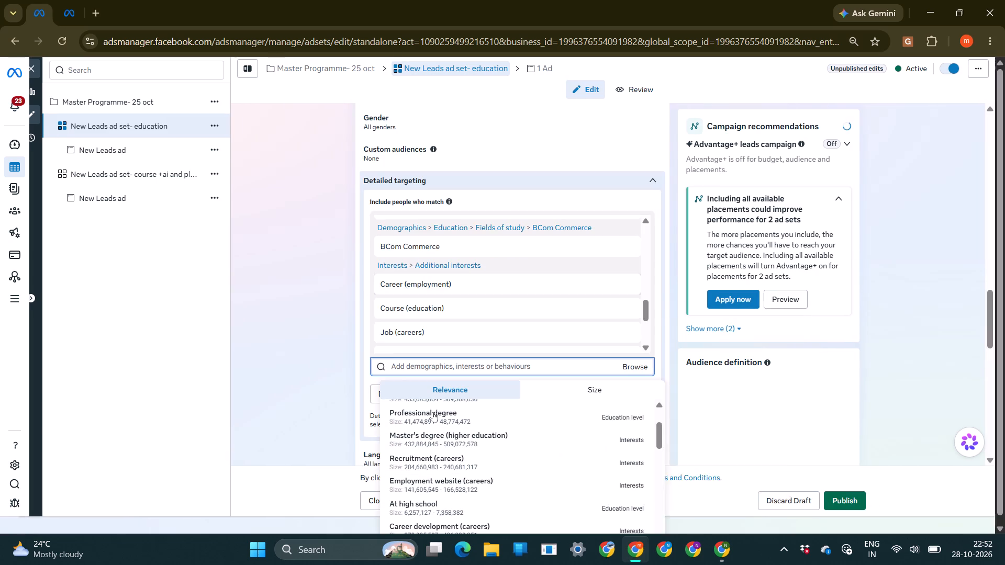
pyautogui.click(314, 337)
# Search the detailed targeting options for "course" again and look through the results for further course-related interests.
pyautogui.scroll(-5, 314, 337)
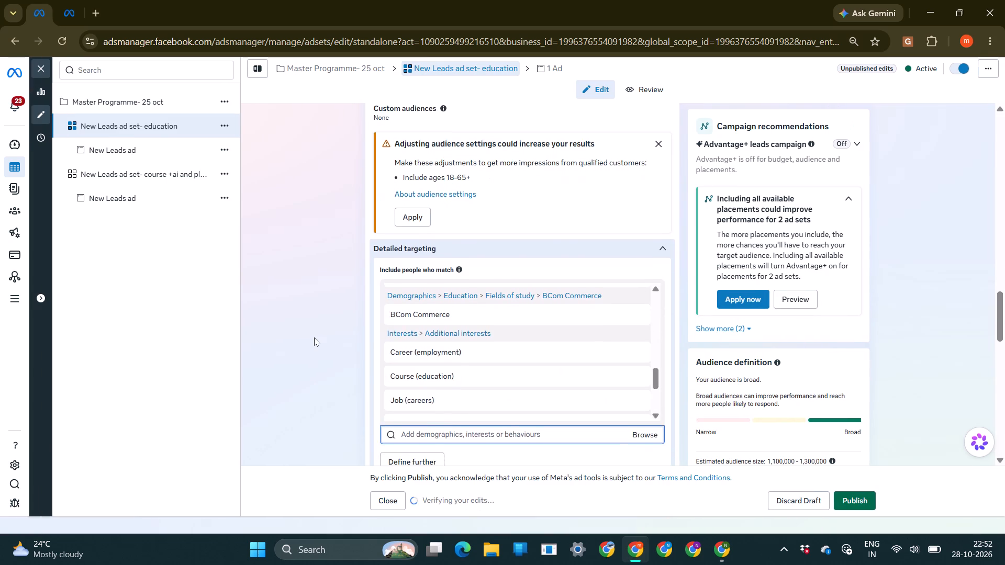
pyautogui.scroll(-1, 314, 337)
pyautogui.click(419, 275)
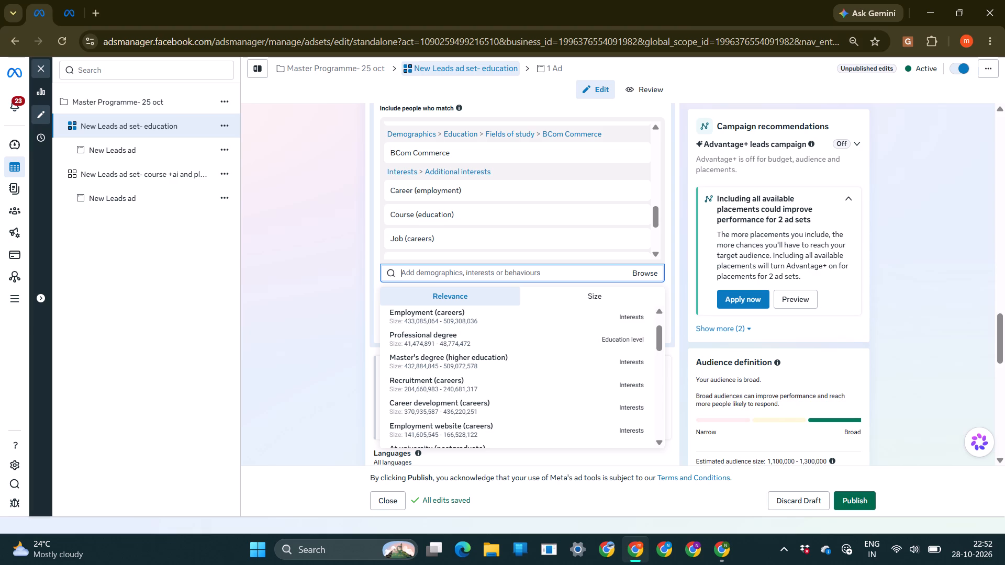
pyautogui.click(443, 272)
pyautogui.write('course')
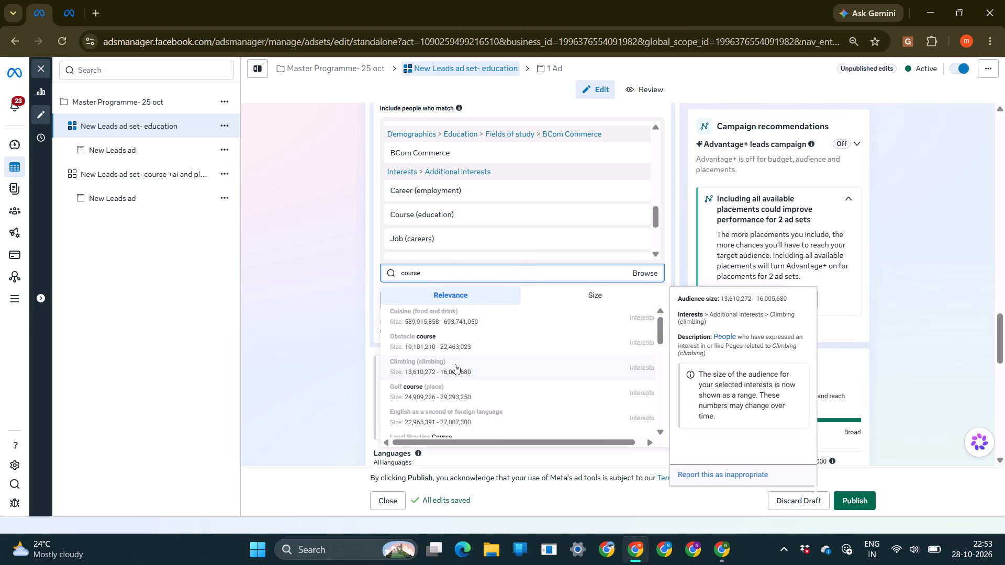
pyautogui.scroll(-1, 461, 375)
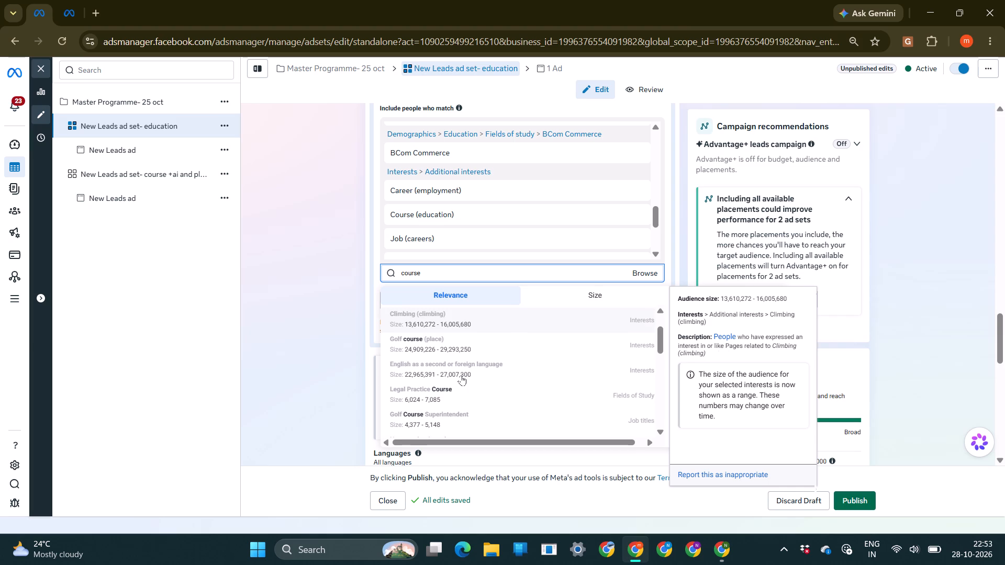
pyautogui.scroll(-6, 461, 375)
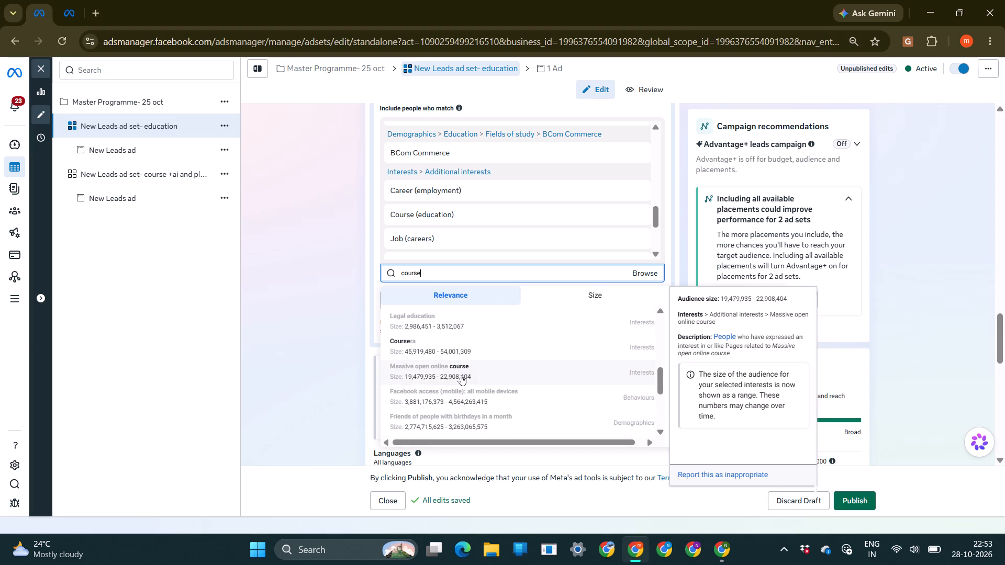
pyautogui.scroll(-1, 461, 375)
# Search the detailed targeting options for "career" and add the interest Careers and employment (employment).
pyautogui.click(448, 275)
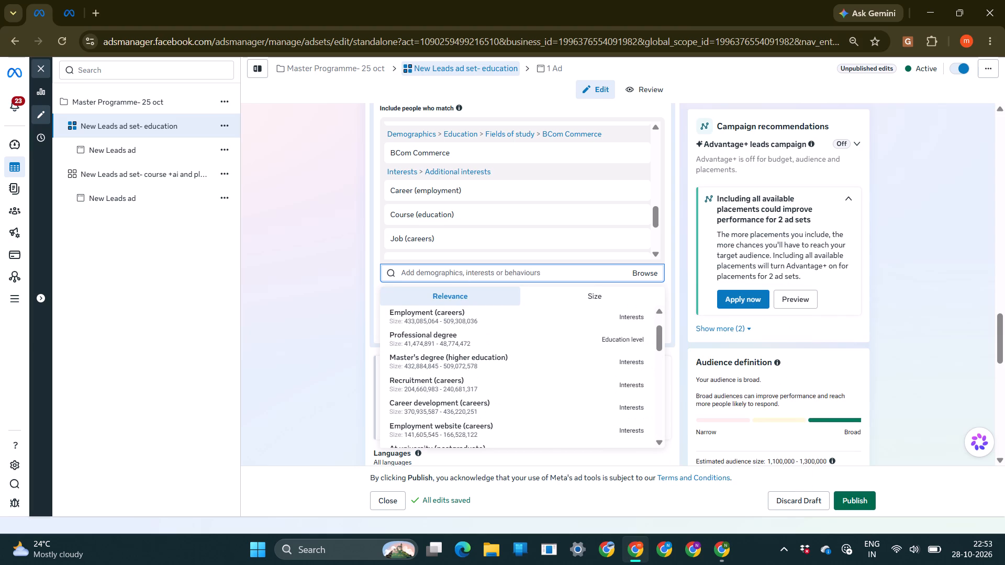
pyautogui.write('career')
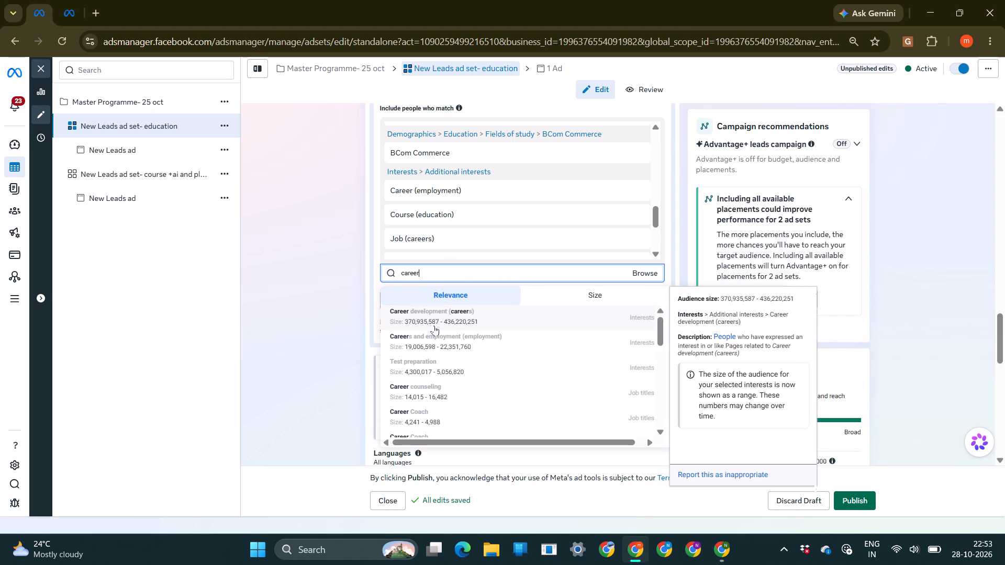
pyautogui.click(473, 339)
pyautogui.click(373, 344)
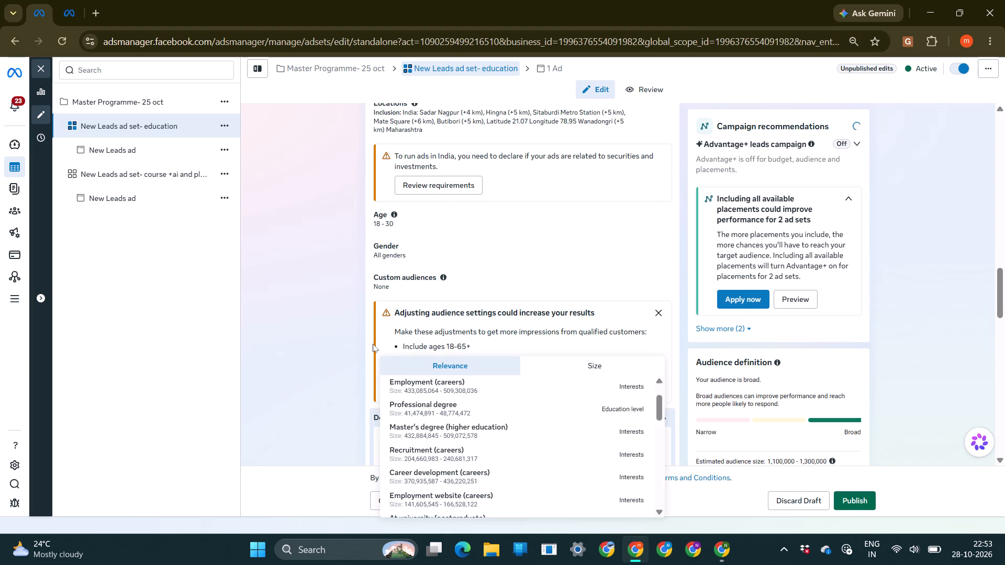
# Add the suggested interest Job interview (careers) to the detailed targeting.
pyautogui.scroll(-5, 373, 344)
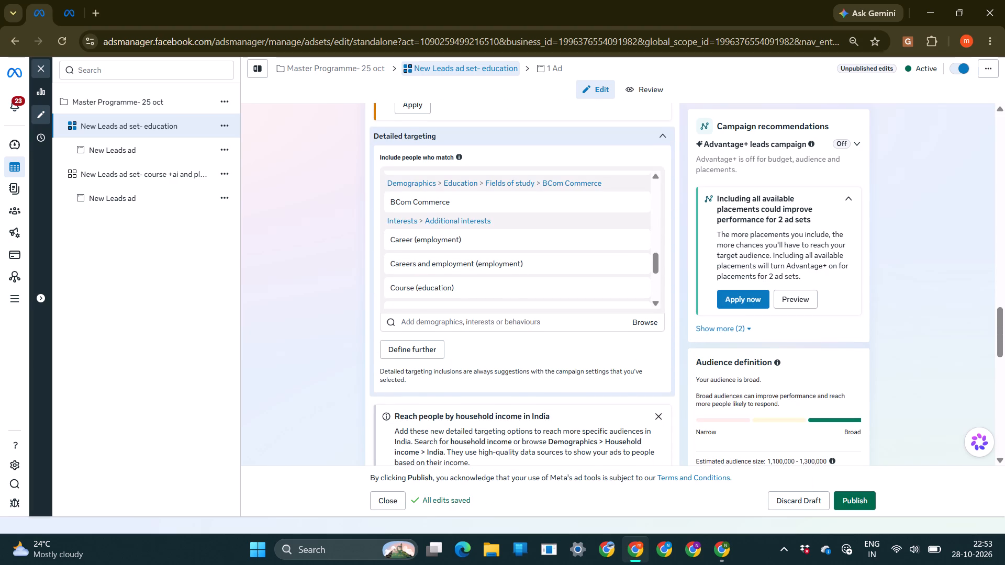
pyautogui.click(424, 319)
pyautogui.click(448, 370)
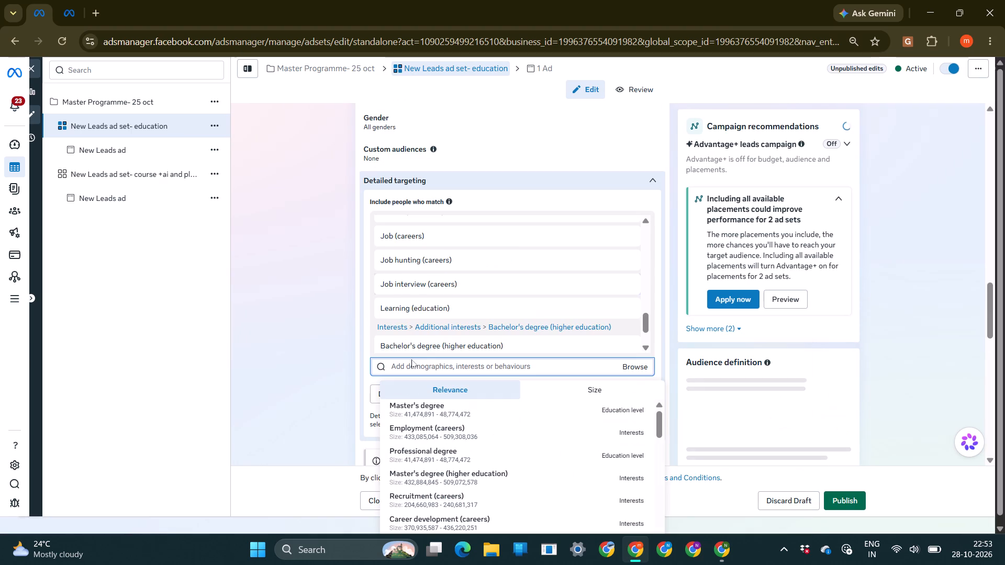
pyautogui.click(327, 354)
# Look through the education ad set's included detailed targeting, from education levels and fields of study to additional interests.
pyautogui.scroll(-2, 340, 322)
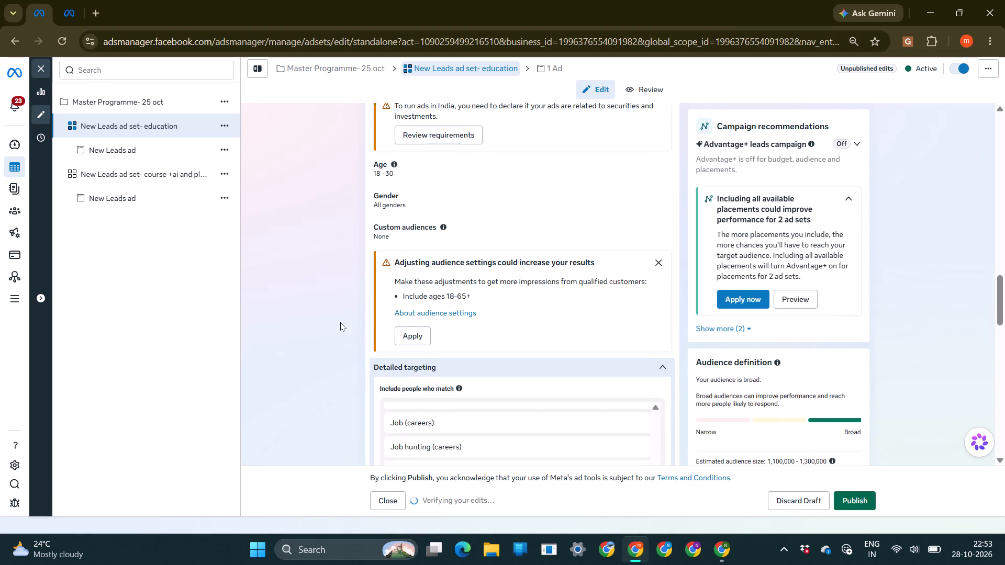
pyautogui.scroll(-2, 340, 322)
pyautogui.scroll(1, 479, 282)
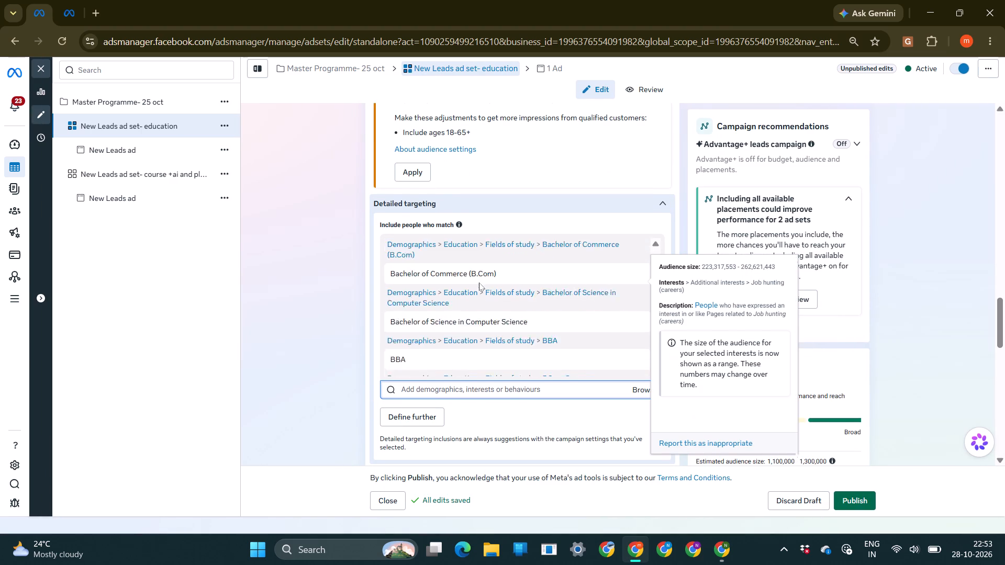
pyautogui.scroll(4, 479, 282)
pyautogui.scroll(-5, 479, 282)
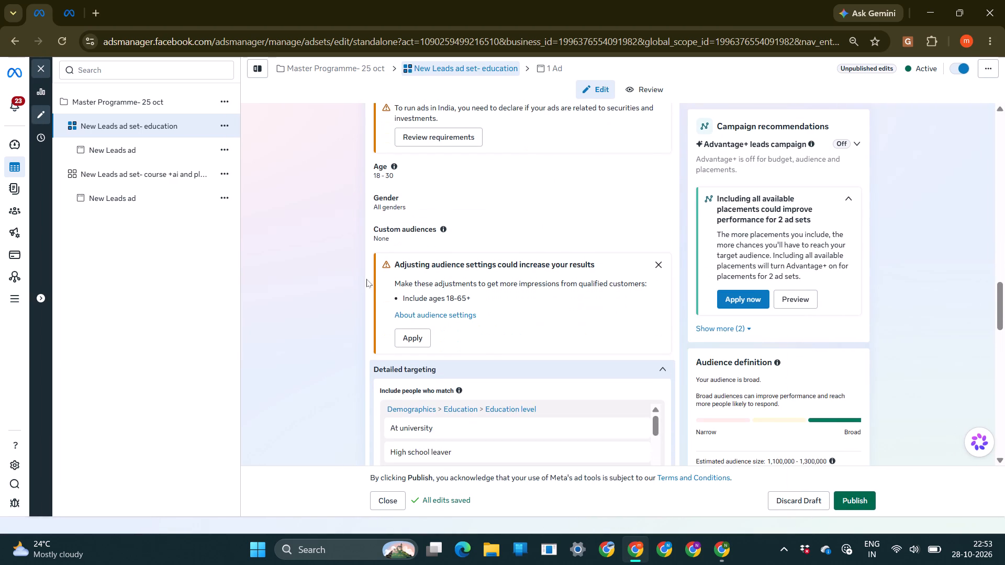
pyautogui.scroll(-3, 366, 279)
pyautogui.scroll(-2, 458, 324)
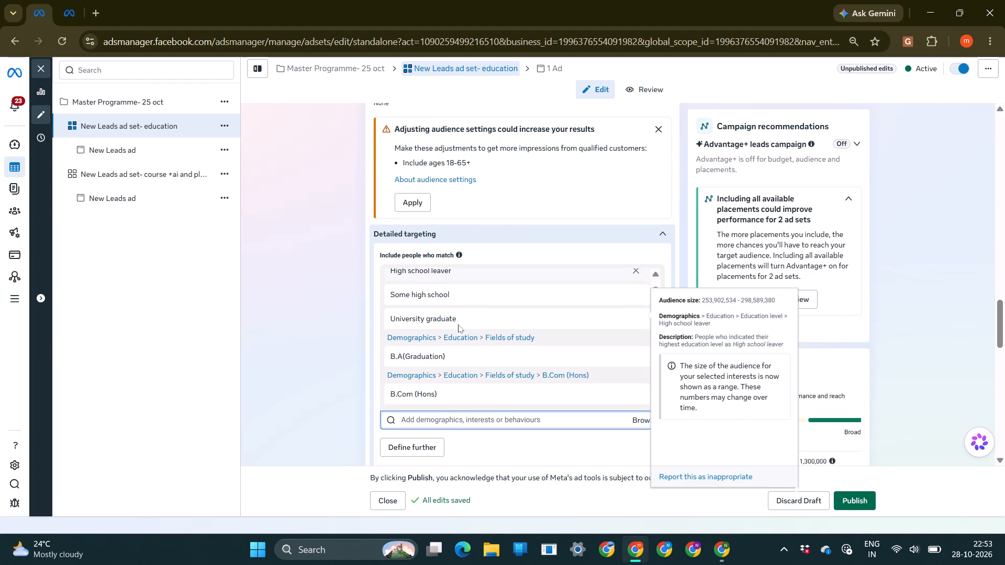
pyautogui.scroll(-3, 458, 324)
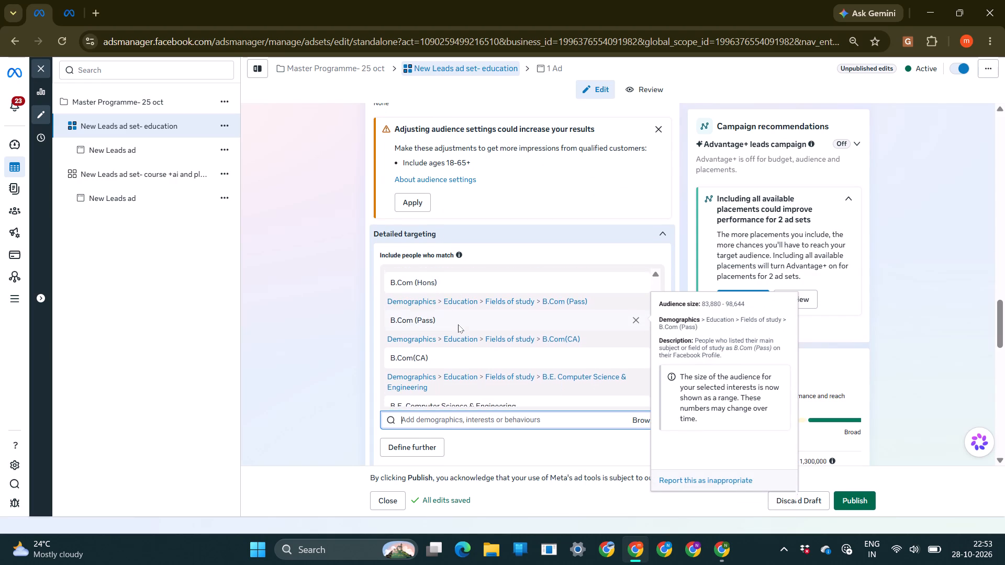
pyautogui.scroll(-4, 458, 324)
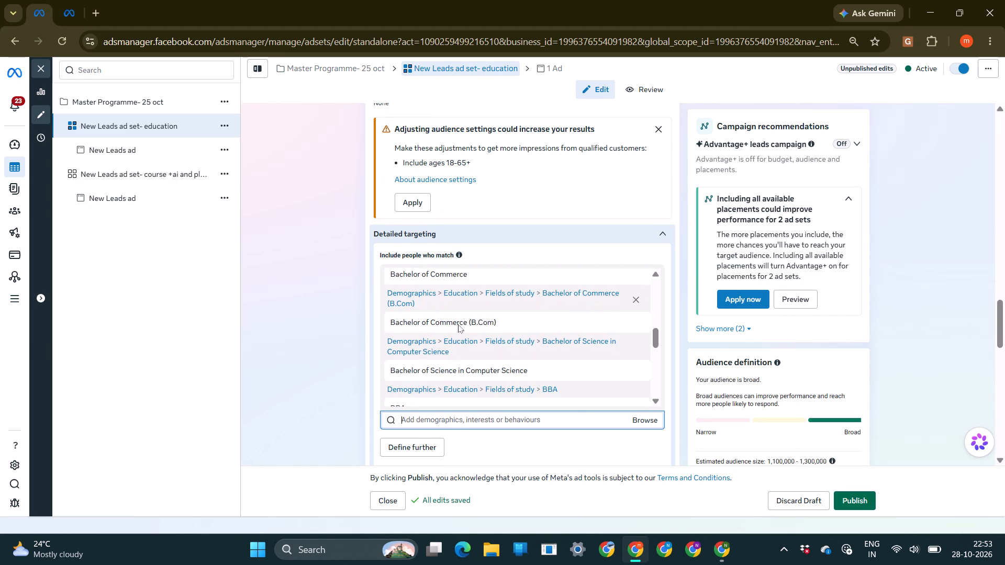
pyautogui.scroll(-4, 458, 324)
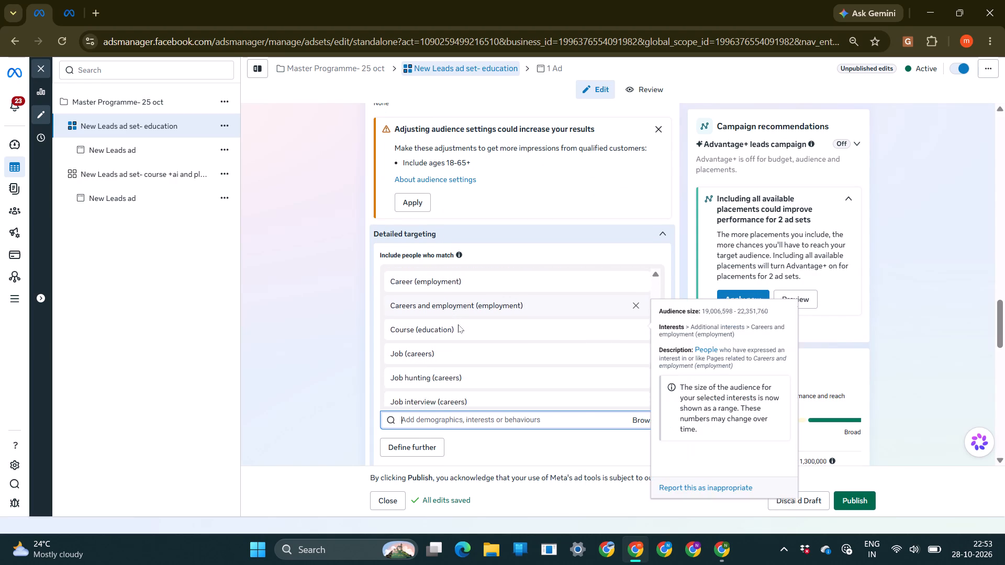
pyautogui.scroll(-4, 458, 324)
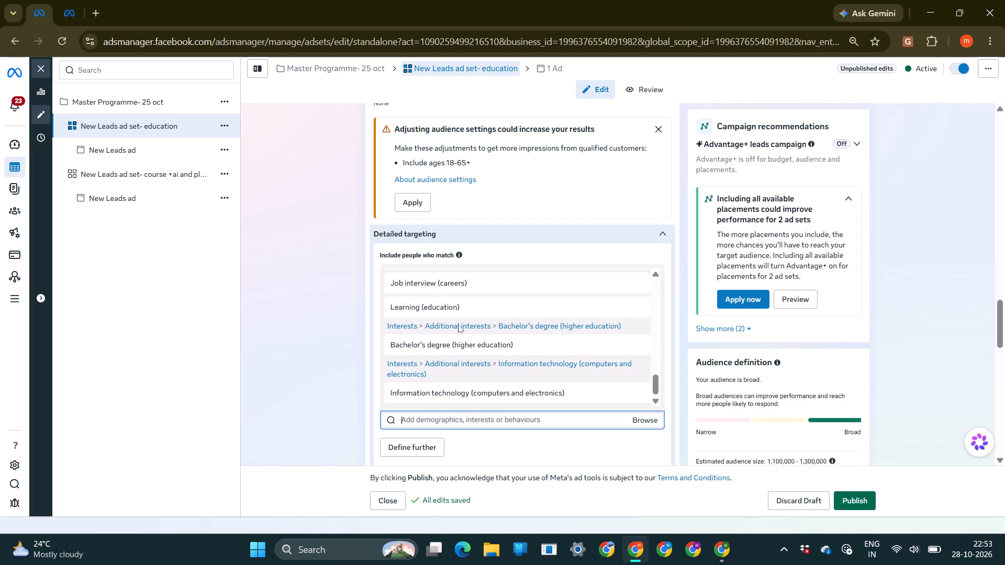
pyautogui.scroll(-1, 458, 324)
# Add the suggested interest Employment (careers) to the detailed targeting.
pyautogui.click(411, 417)
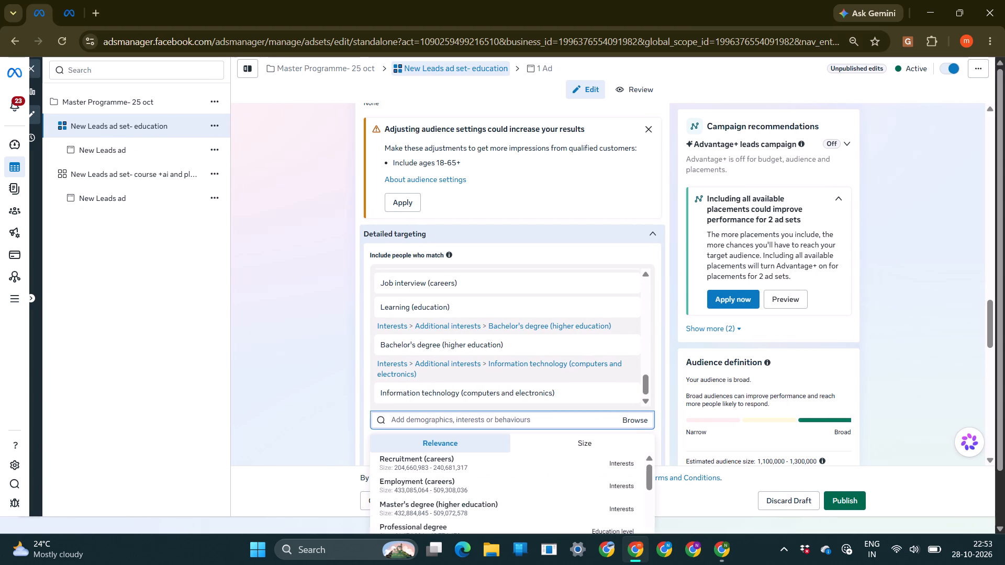
pyautogui.click(443, 485)
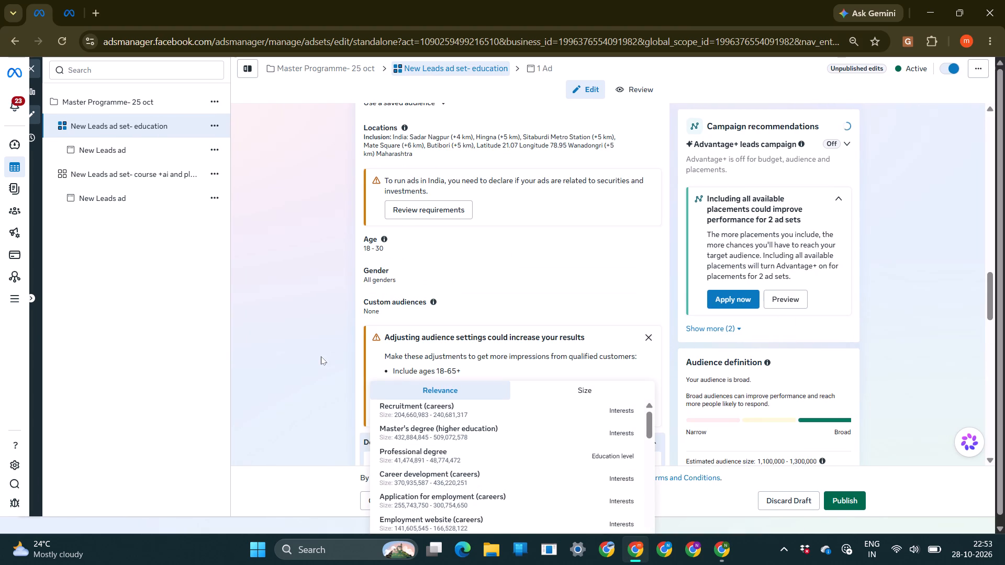
pyautogui.click(321, 356)
pyautogui.scroll(-5, 321, 356)
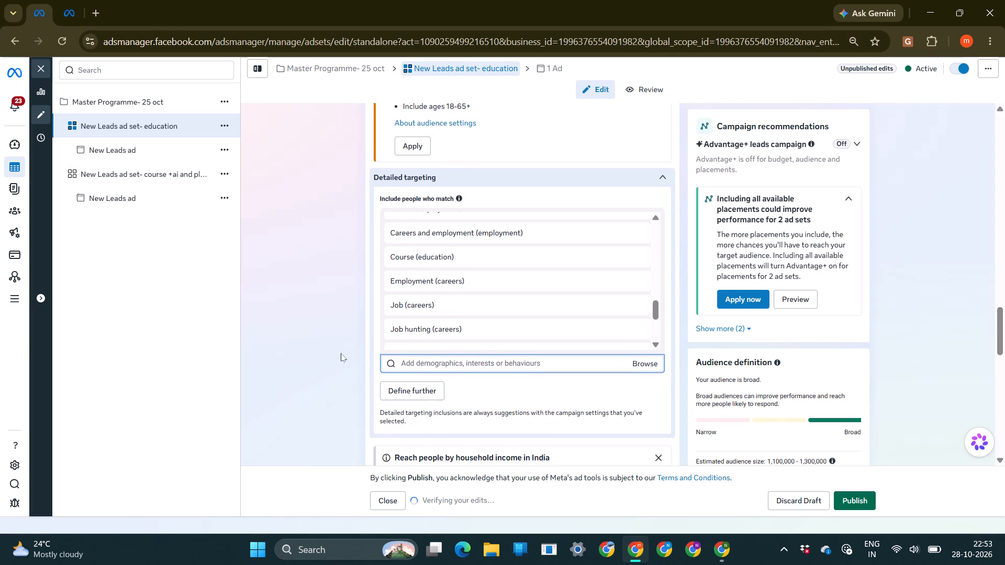
# Add the suggested interest Application for employment (careers) to the detailed targeting.
pyautogui.click(409, 360)
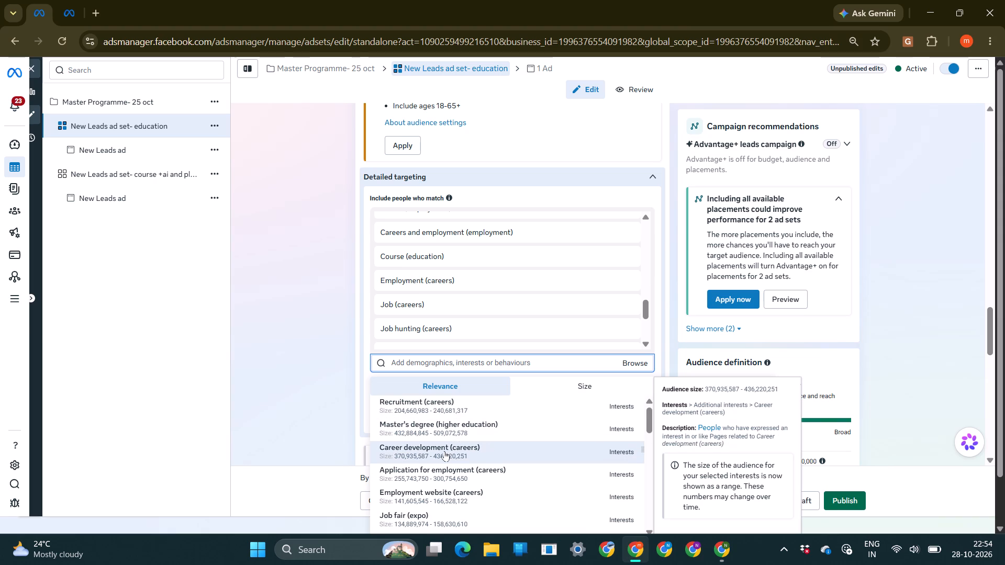
pyautogui.scroll(-1, 444, 451)
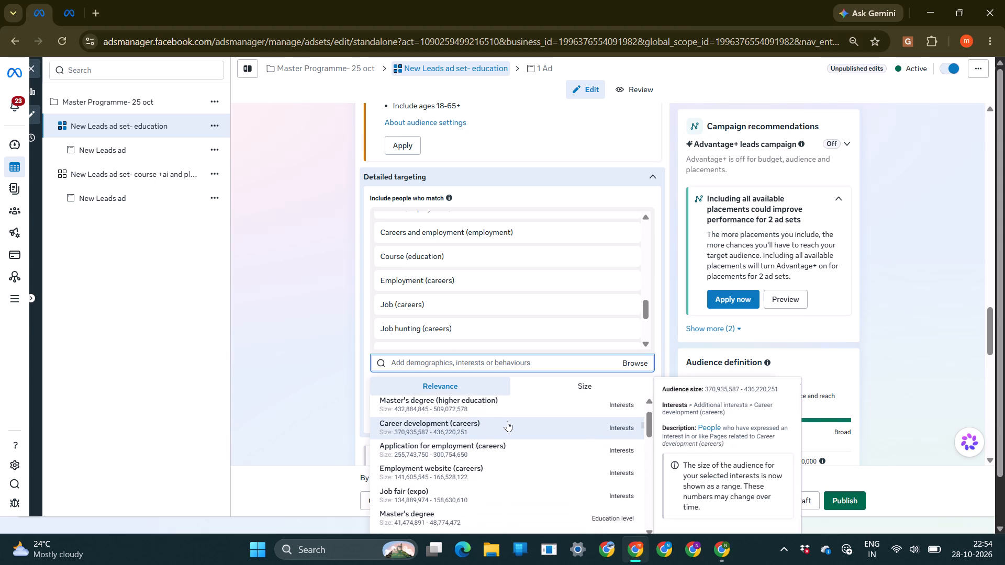
pyautogui.click(449, 455)
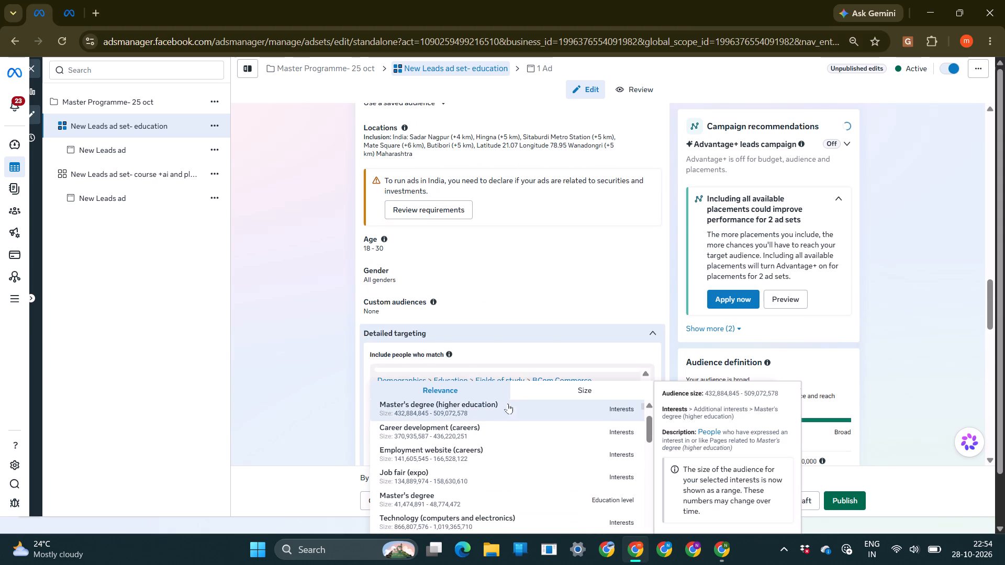
# Look through the further targeting suggestions and add the interest Computer engineering (engineering).
pyautogui.scroll(3, 454, 417)
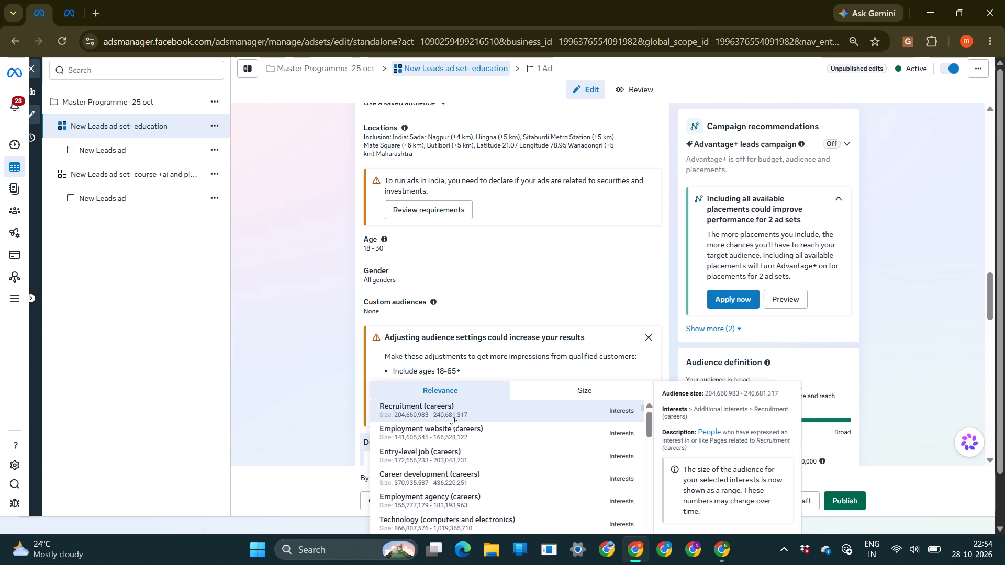
pyautogui.scroll(-1, 463, 482)
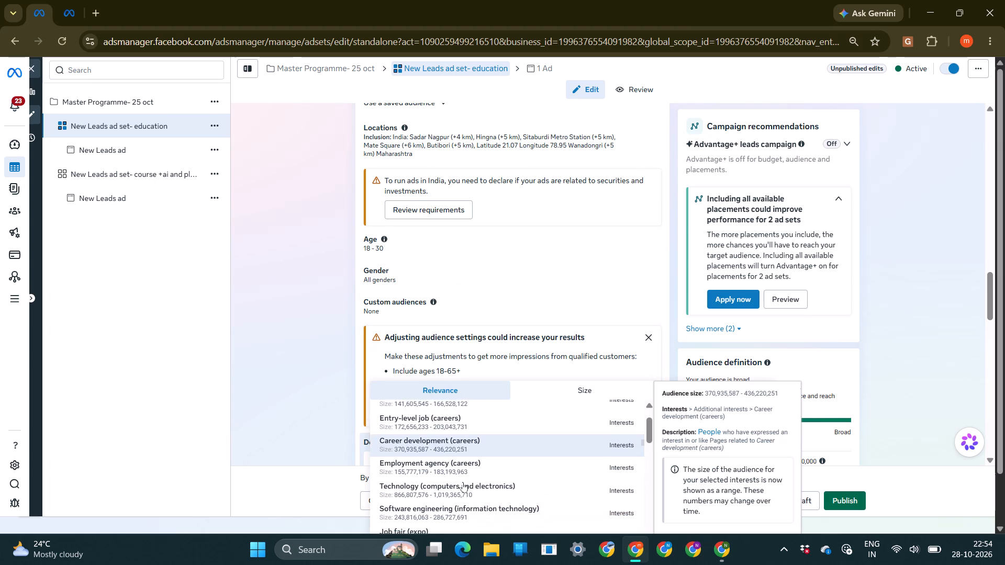
pyautogui.scroll(-2, 463, 482)
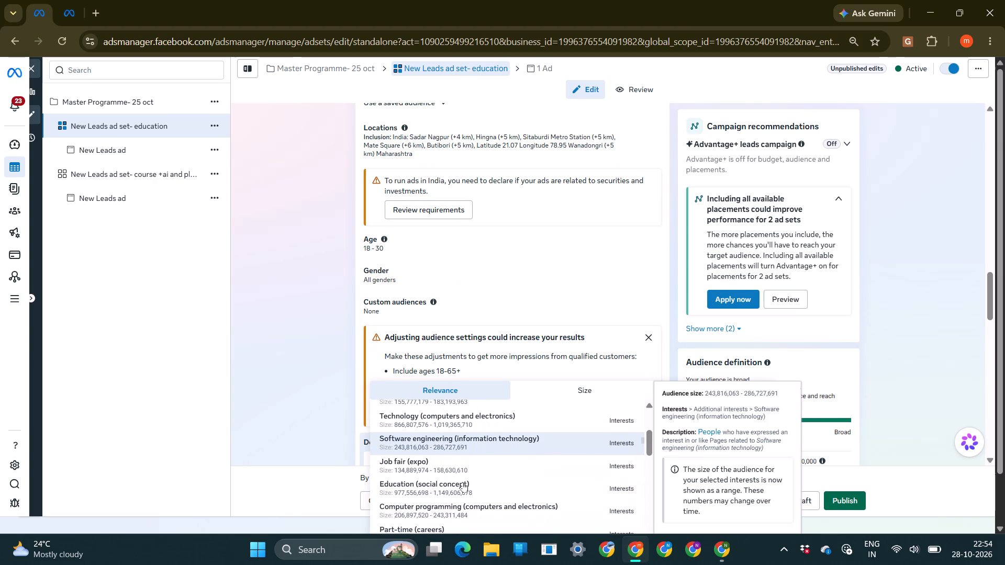
pyautogui.scroll(-1, 463, 482)
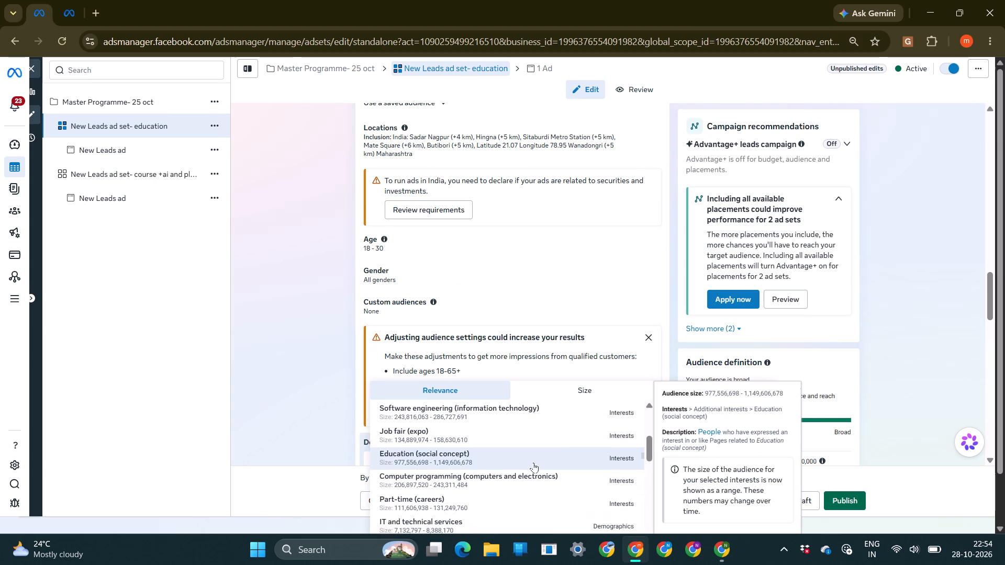
pyautogui.scroll(-2, 533, 462)
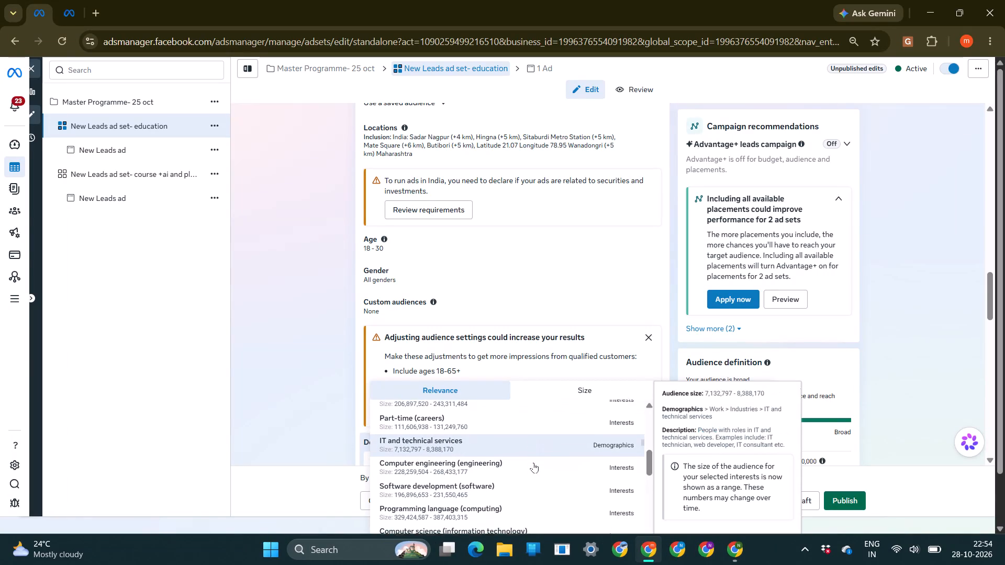
pyautogui.scroll(-2, 533, 462)
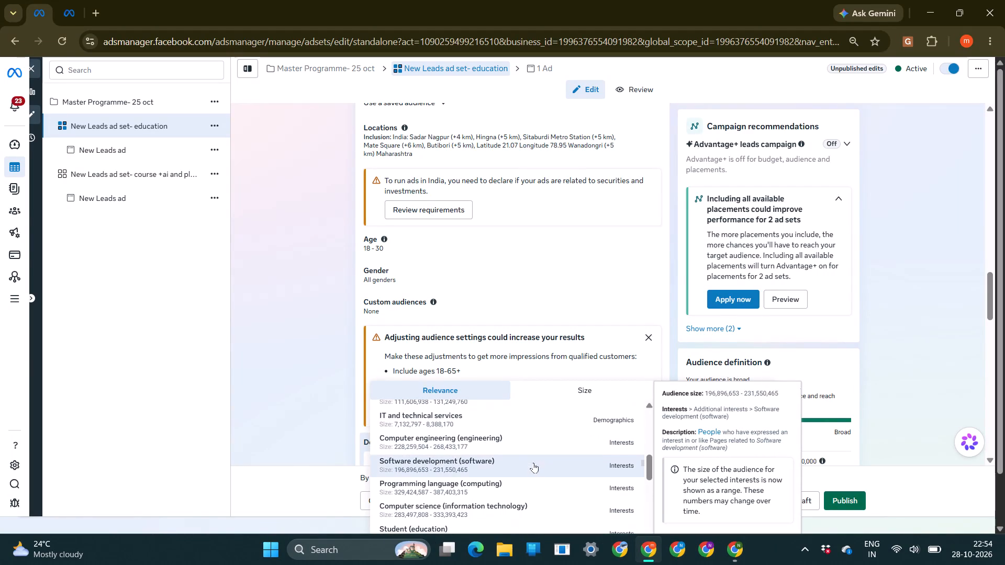
pyautogui.click(440, 446)
pyautogui.click(322, 424)
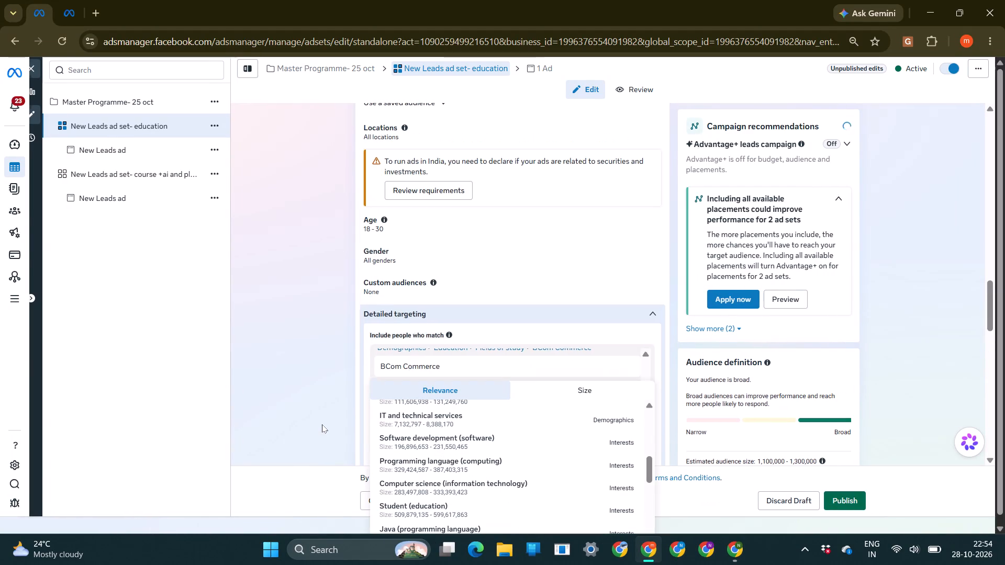
pyautogui.scroll(-5, 322, 424)
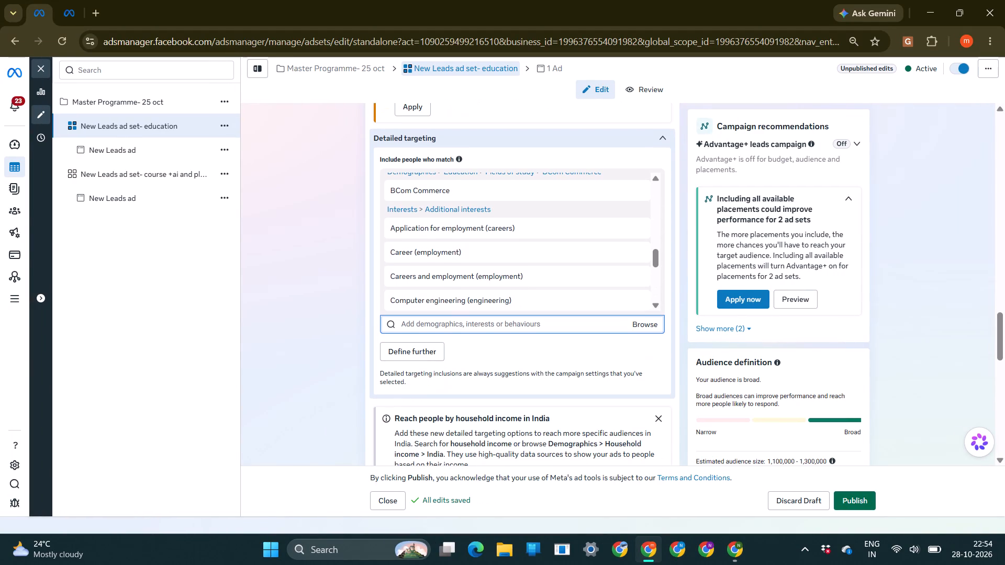
# Open the New Leads ad under the education ad set and review its setup, tracking and primary text.
pyautogui.click(165, 151)
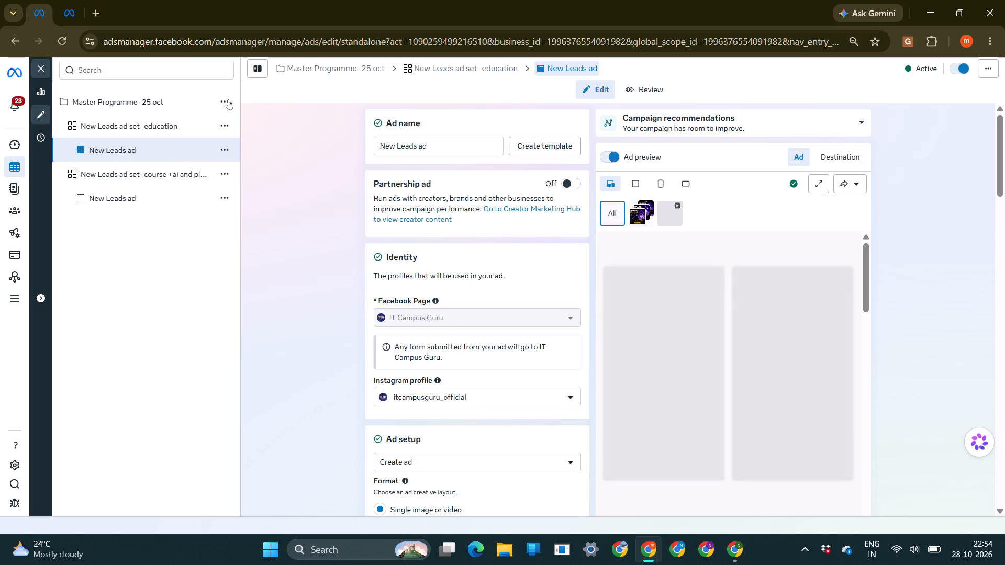
pyautogui.scroll(-6, 322, 240)
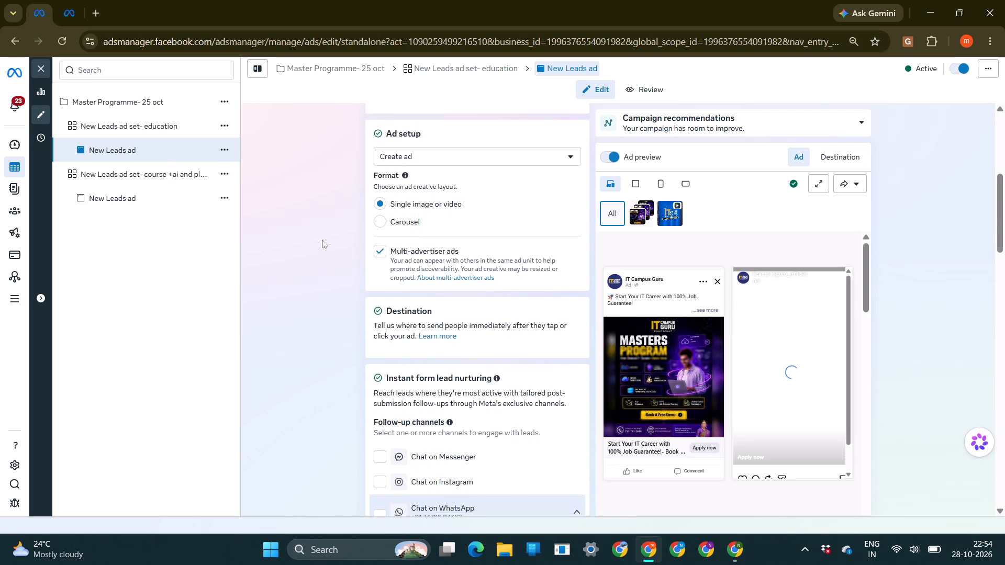
pyautogui.scroll(-14, 322, 240)
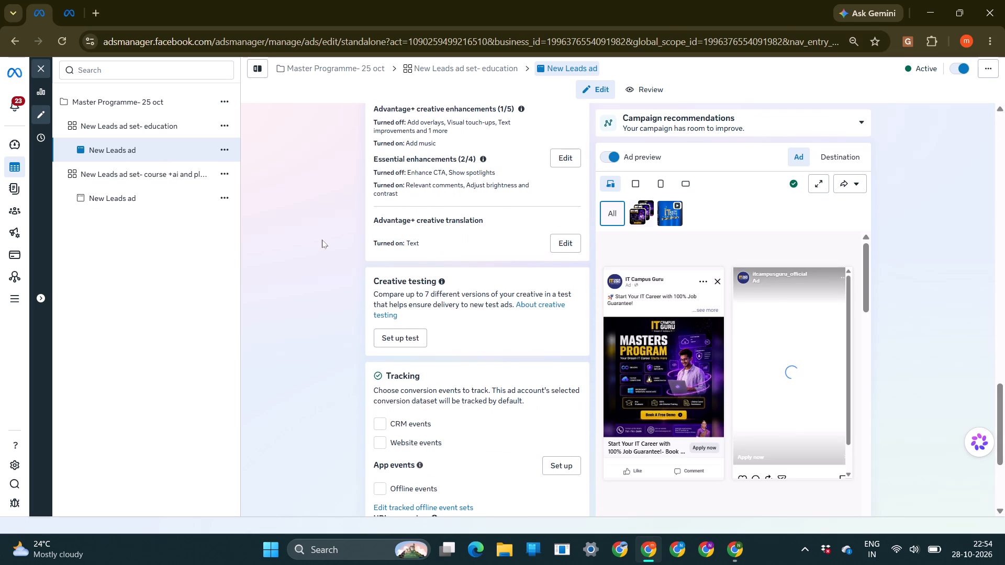
pyautogui.scroll(-9, 322, 240)
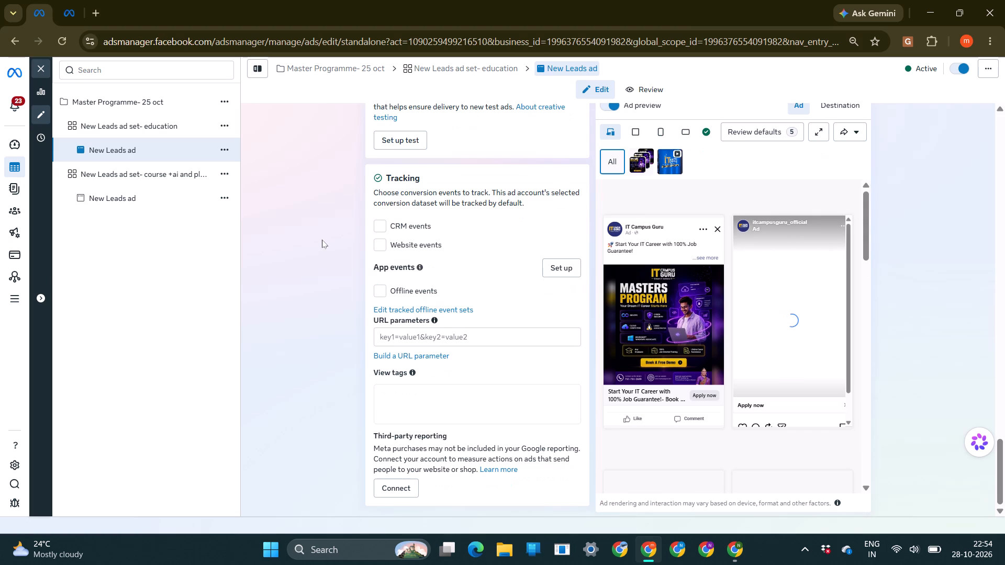
pyautogui.scroll(-3, 322, 240)
pyautogui.scroll(8, 322, 240)
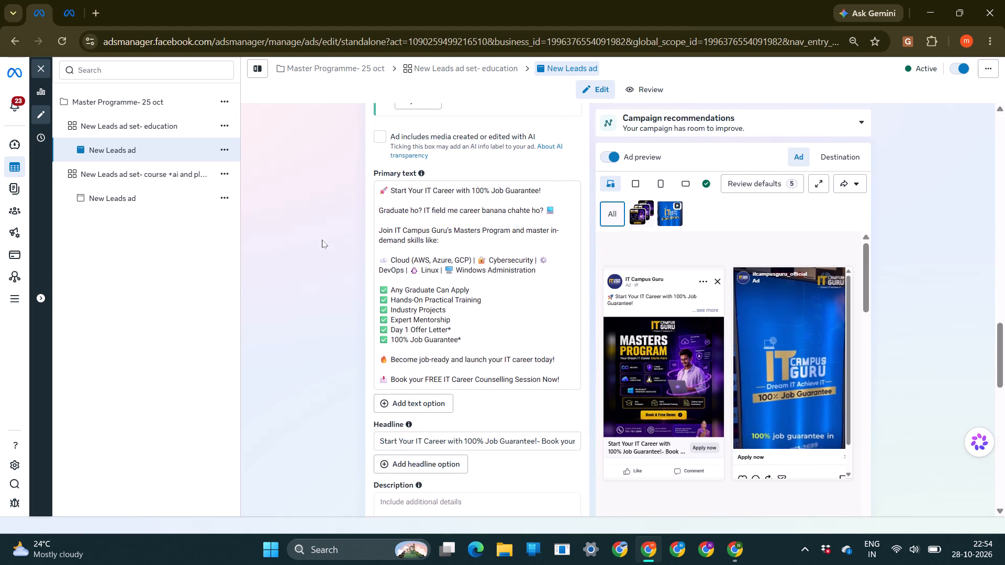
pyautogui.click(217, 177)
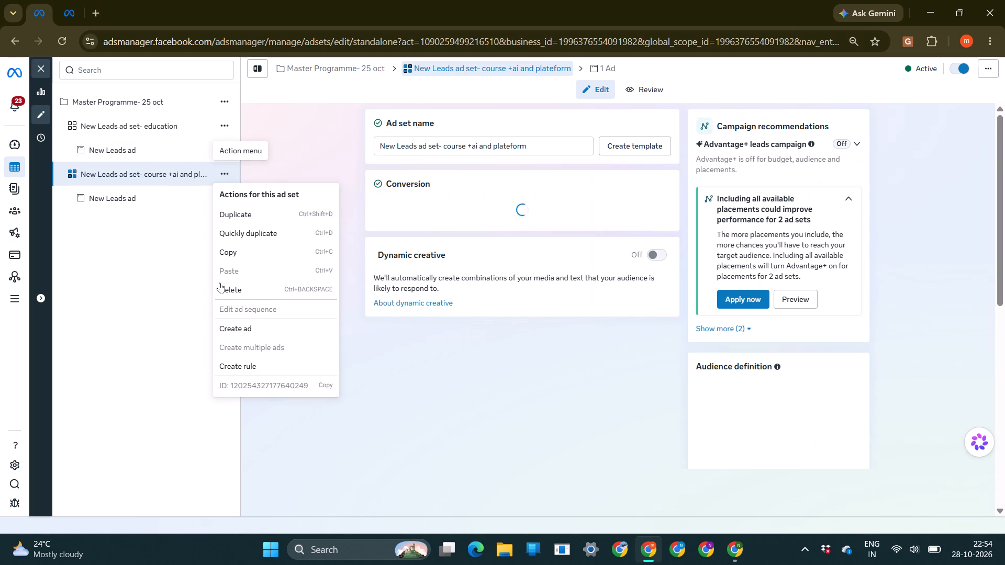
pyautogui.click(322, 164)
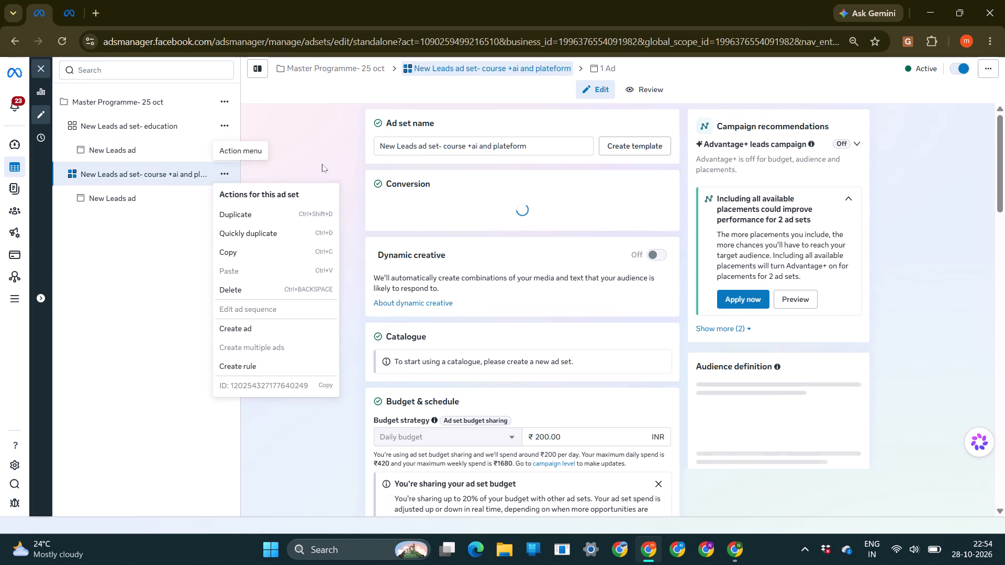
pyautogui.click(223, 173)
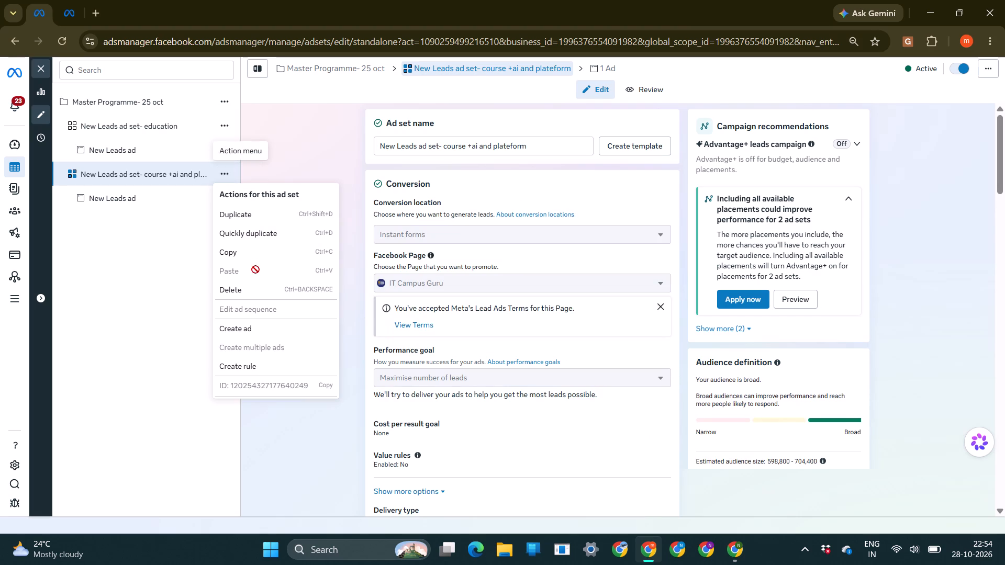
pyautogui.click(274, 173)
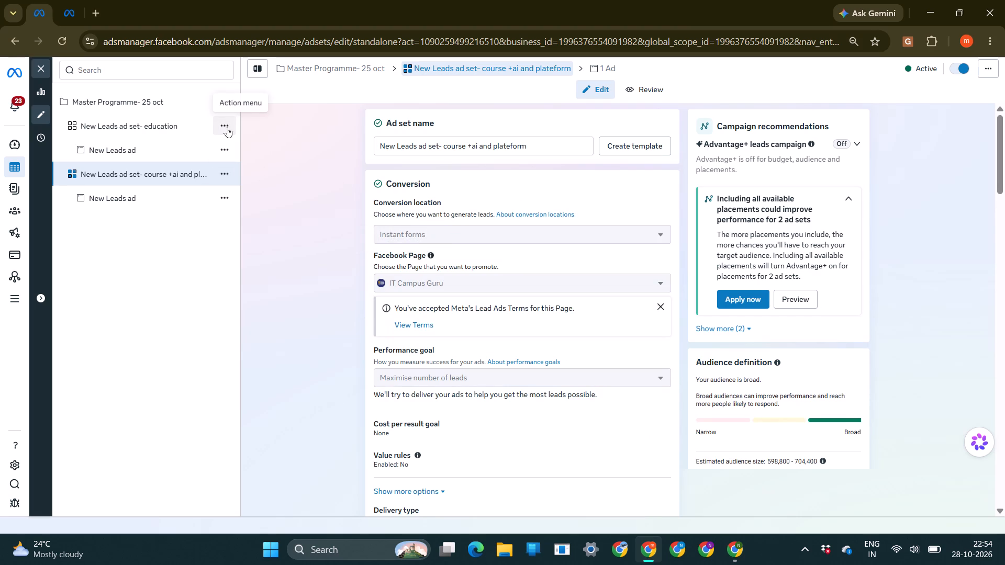
# Duplicate the New Leads ad set- education once into its original campaign, with all the suggested recommendations deselected.
pyautogui.click(227, 127)
pyautogui.click(255, 171)
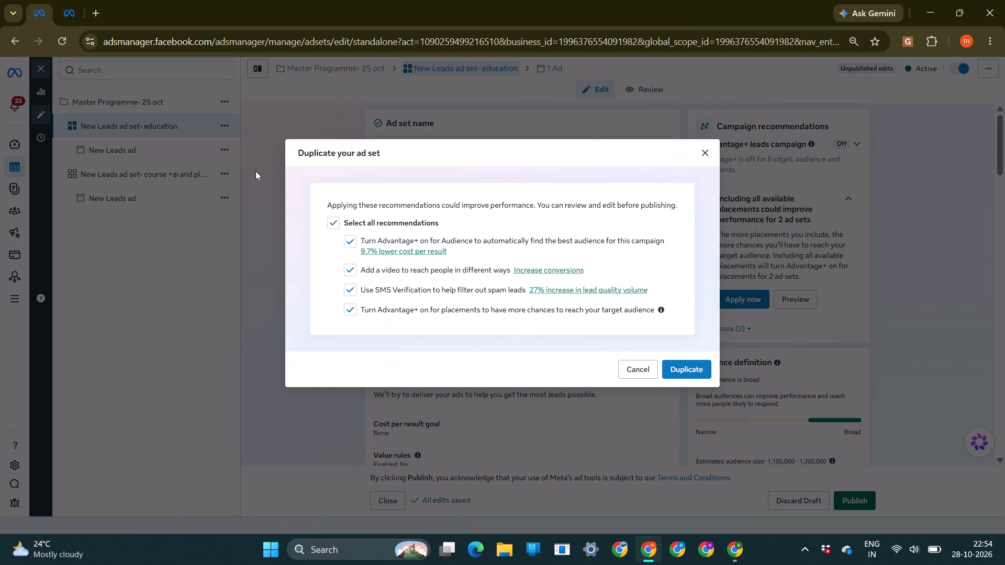
pyautogui.click(363, 221)
pyautogui.click(401, 230)
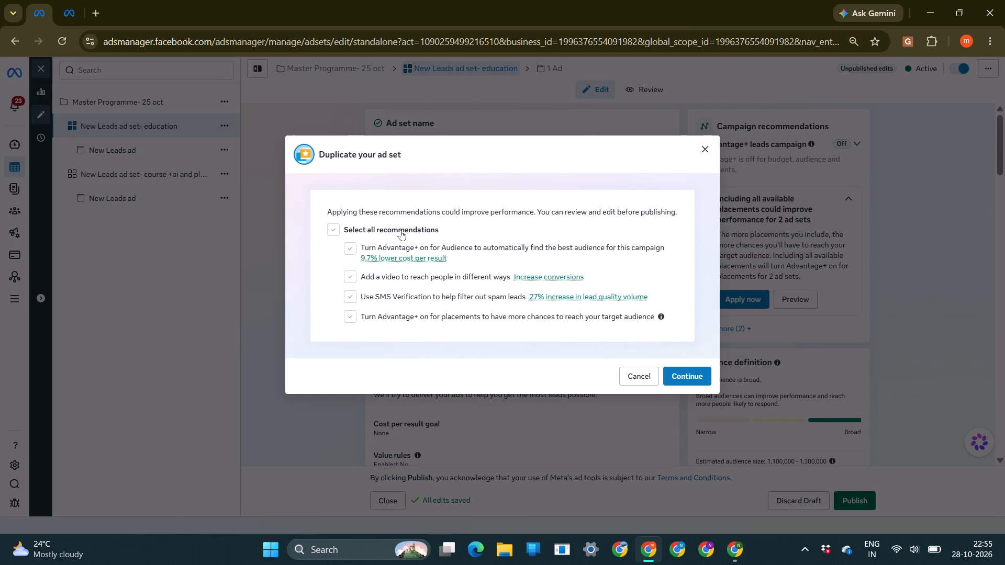
pyautogui.click(684, 377)
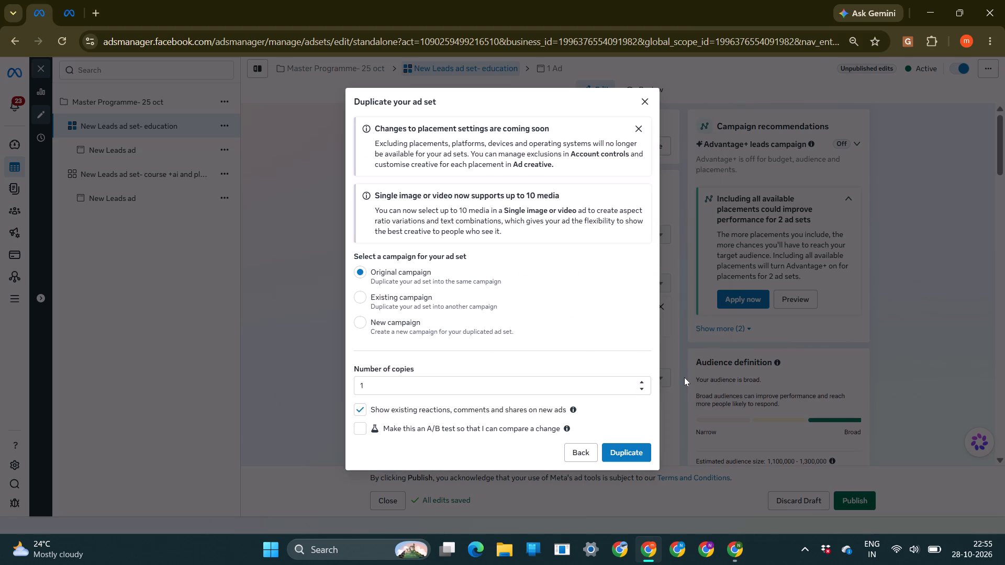
pyautogui.click(363, 411)
pyautogui.click(620, 453)
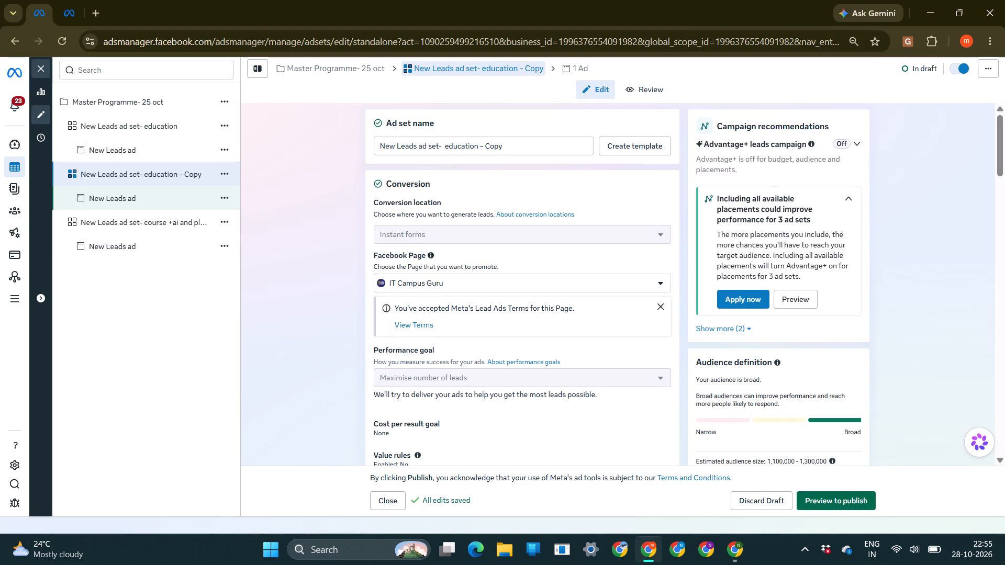
# Rename the duplicated ad set as New Leads ad set- education –video.
pyautogui.moveTo(511, 146); pyautogui.dragTo(482, 146)
pyautogui.press('BackSpace')
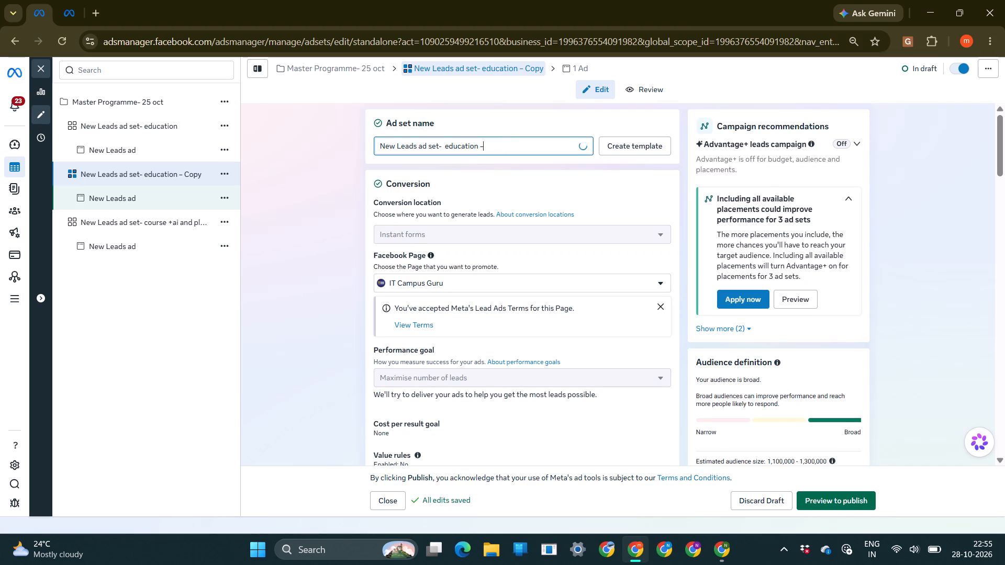
pyautogui.write('video')
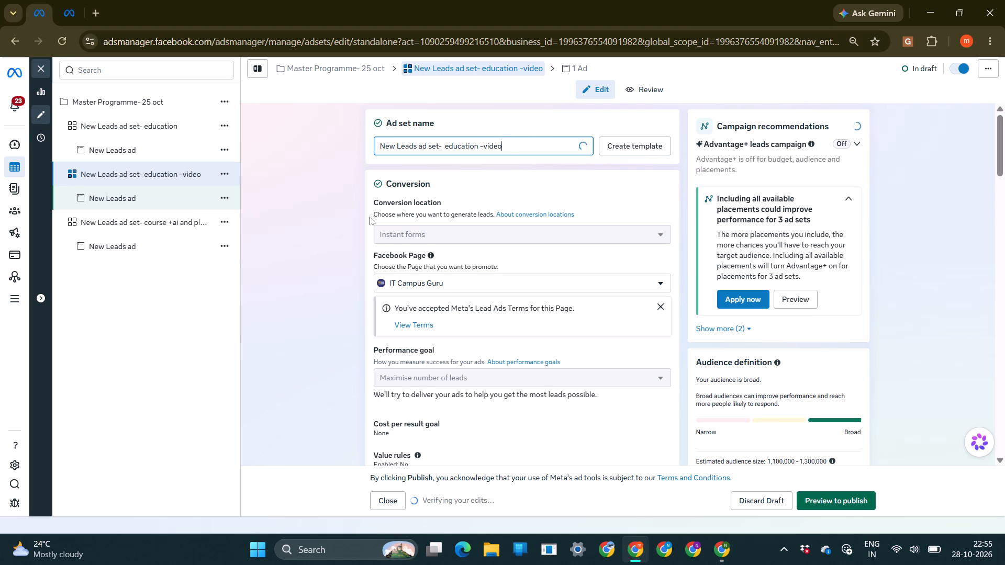
# Review the New Leads ad set- education –video's budget, locations, age, detailed targeting and placement settings.
pyautogui.scroll(-10, 370, 217)
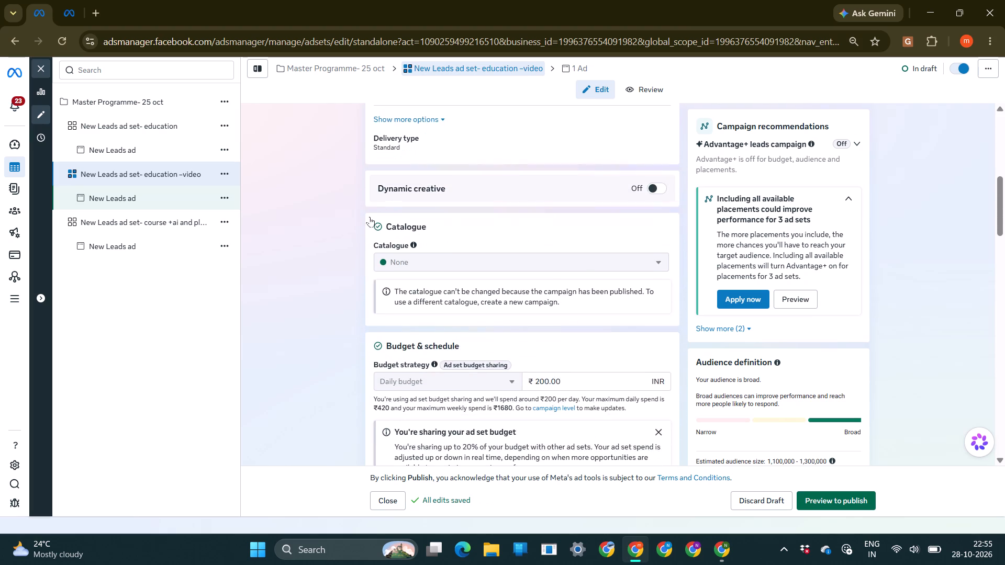
pyautogui.scroll(-7, 370, 217)
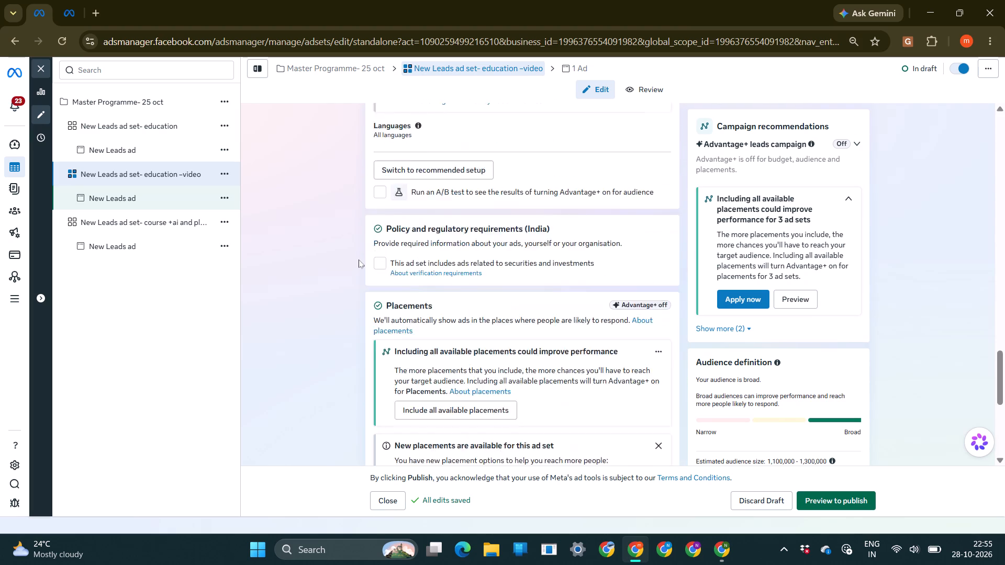
pyautogui.scroll(1, 359, 259)
pyautogui.click(482, 192)
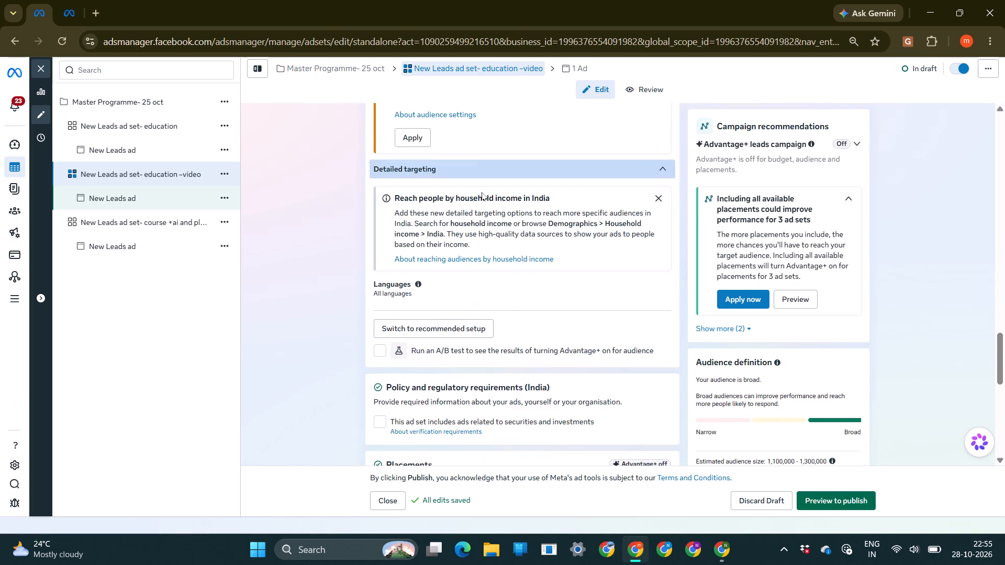
pyautogui.scroll(5, 353, 283)
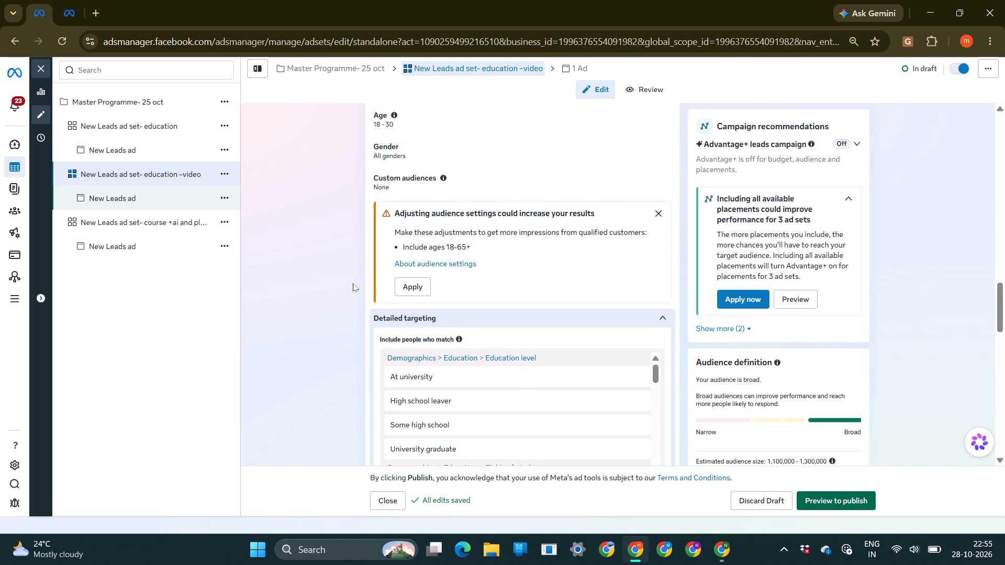
pyautogui.scroll(2, 359, 228)
pyautogui.scroll(1, 421, 223)
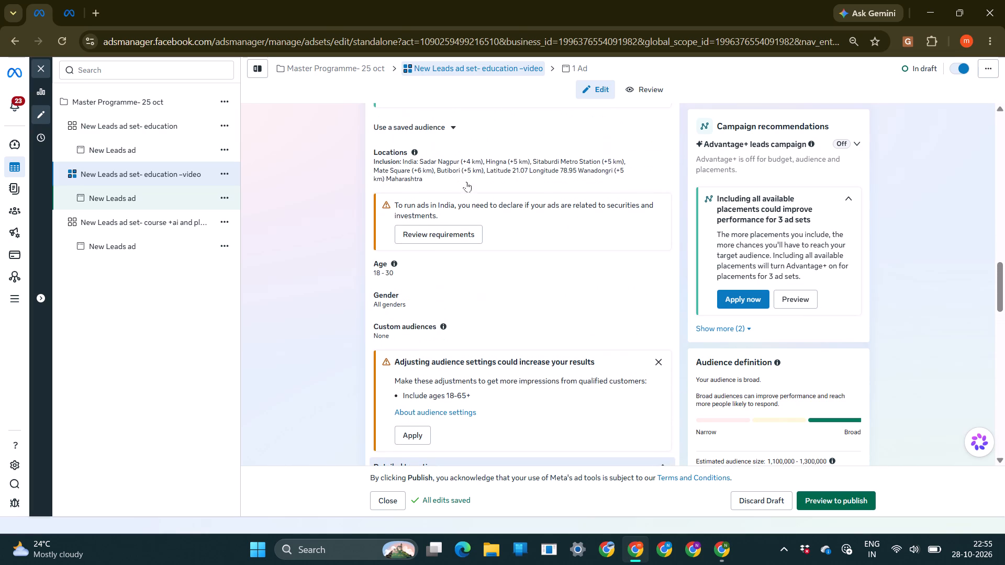
pyautogui.click(480, 167)
pyautogui.scroll(-4, 305, 254)
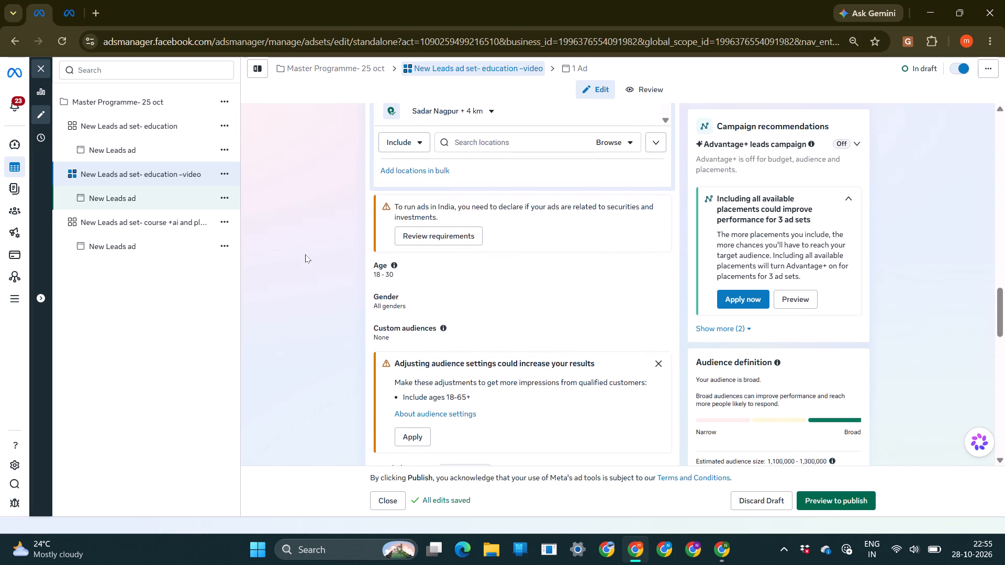
pyautogui.scroll(-7, 336, 309)
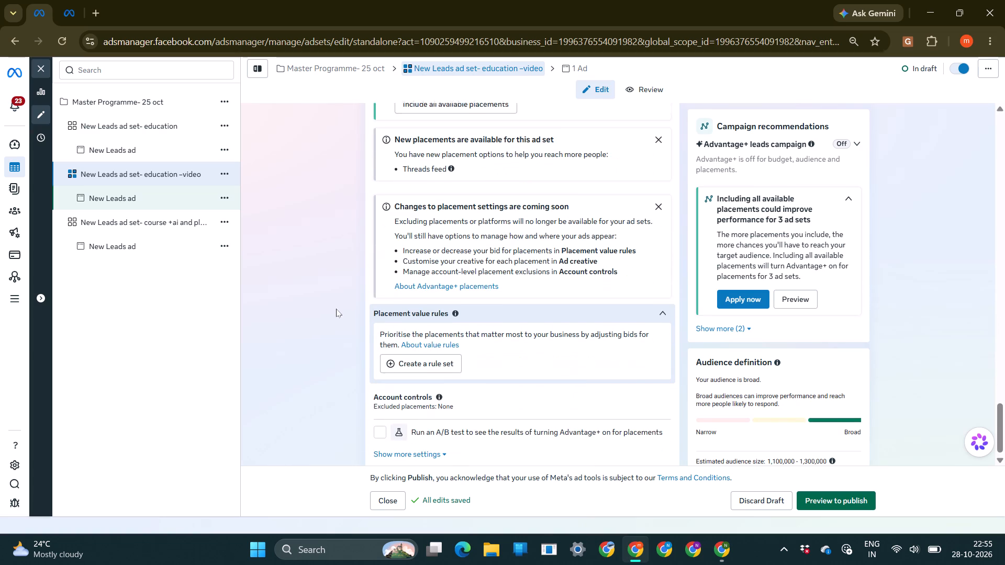
pyautogui.scroll(-4, 336, 309)
# Open the New Leads ad under the education –video ad set and remove the existing media from its ad creative.
pyautogui.click(576, 69)
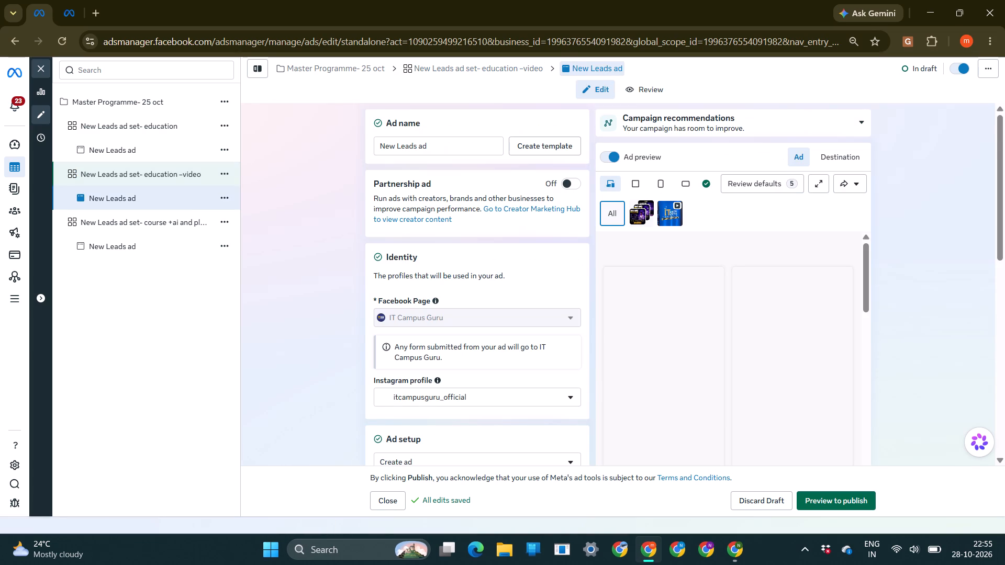
pyautogui.scroll(-8, 351, 326)
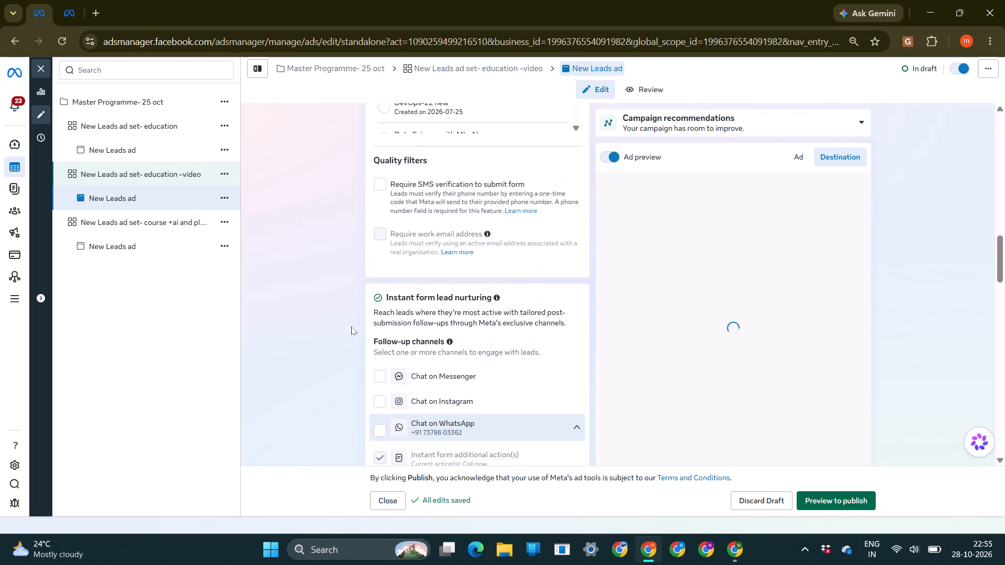
pyautogui.scroll(-5, 351, 326)
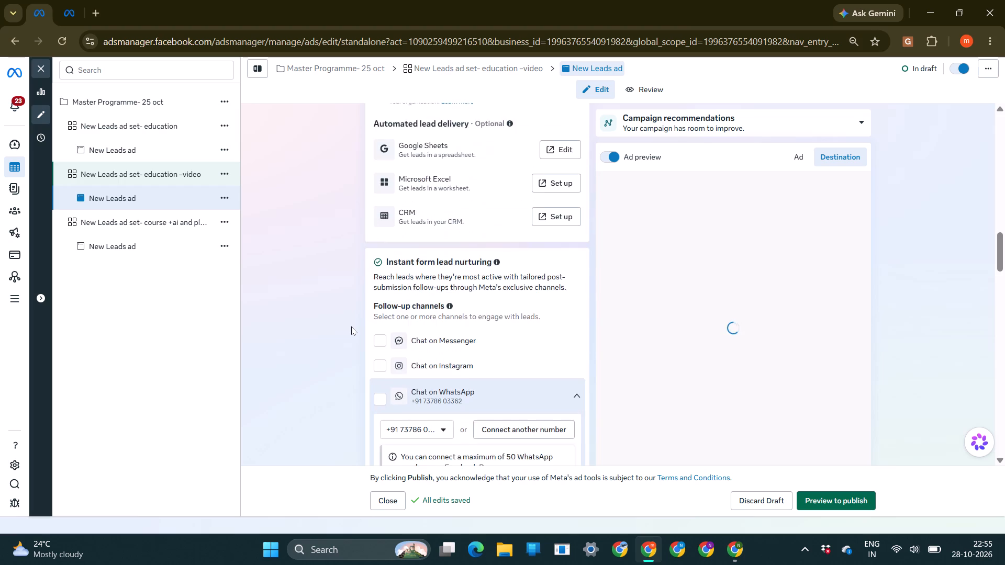
pyautogui.scroll(-7, 351, 326)
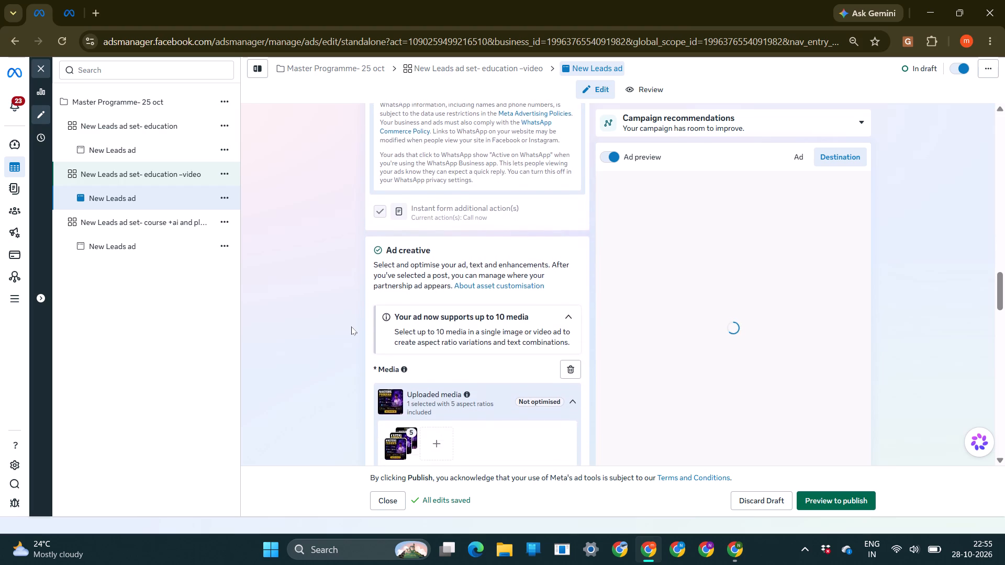
pyautogui.scroll(-1, 351, 326)
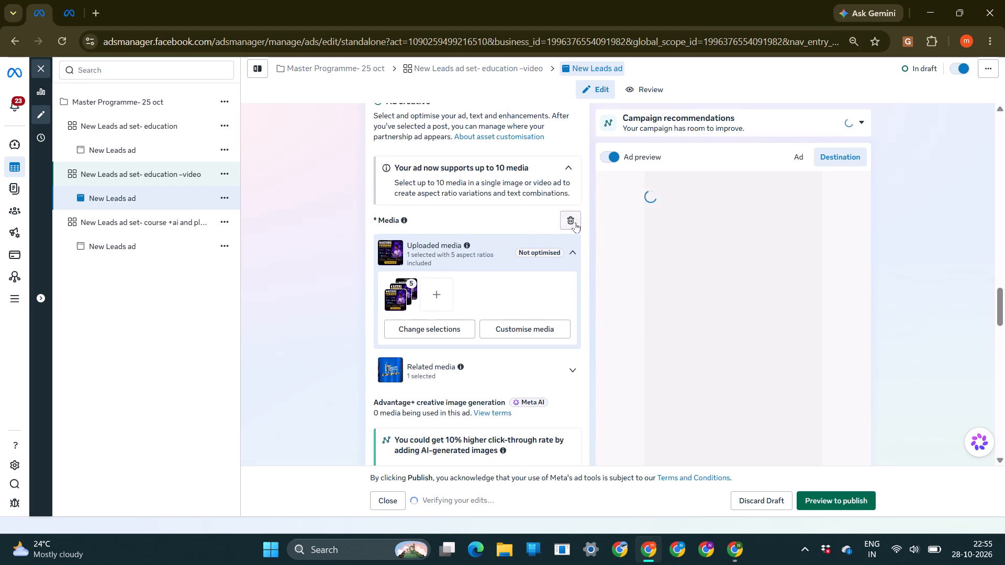
pyautogui.click(571, 217)
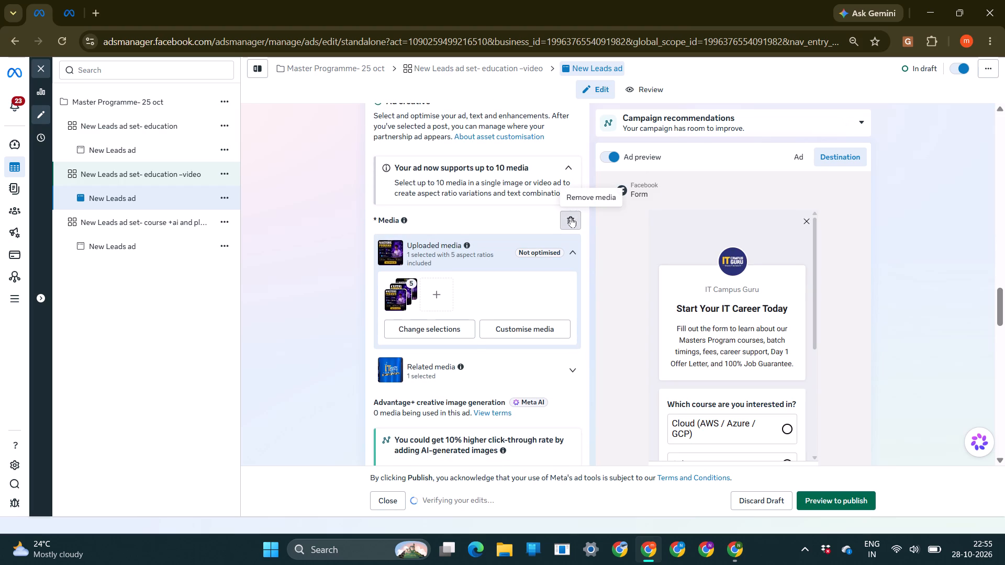
# Choose the account video masters programme new reel.mp4 as the ad's new media and proceed to the text options.
pyautogui.click(408, 174)
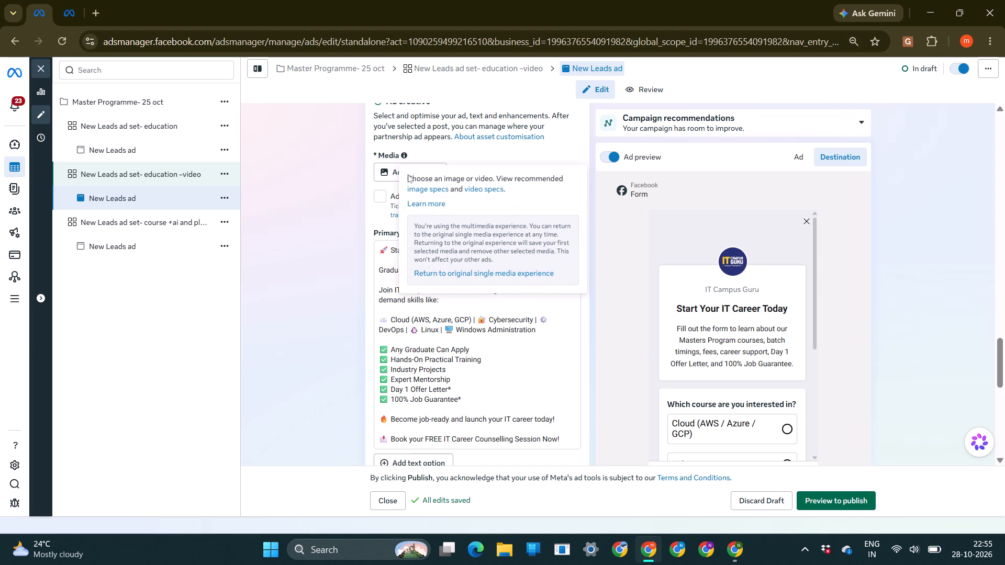
pyautogui.click(387, 172)
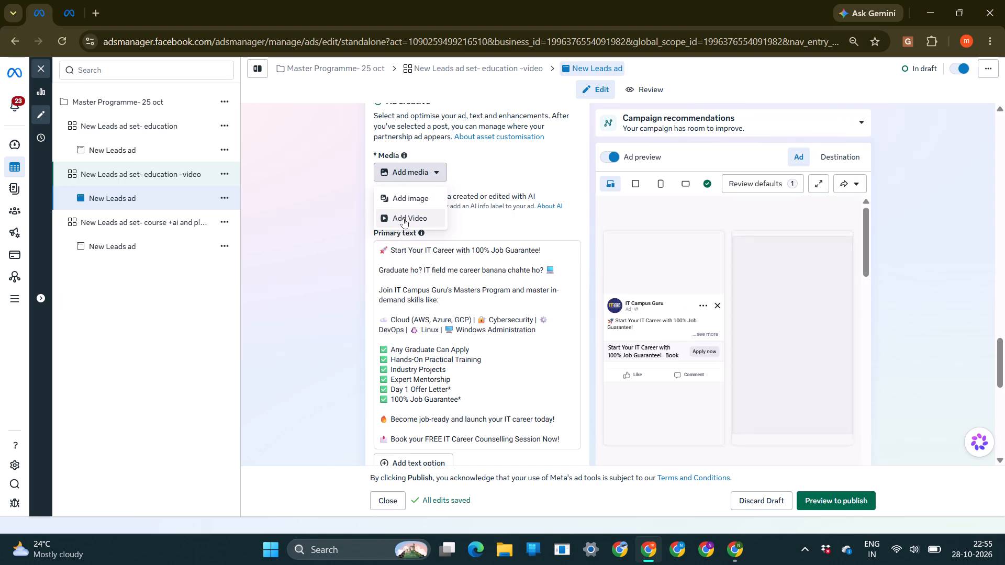
pyautogui.click(404, 222)
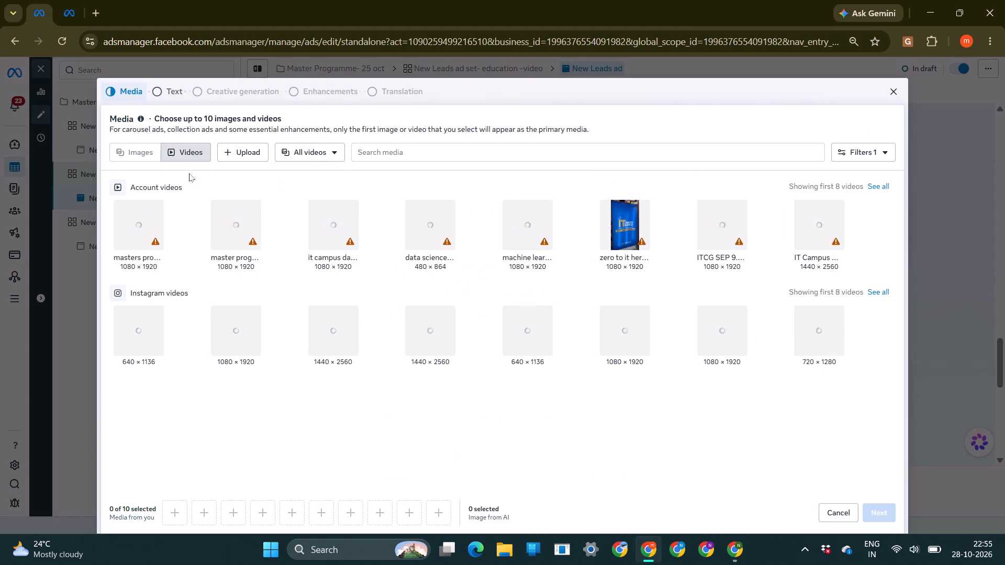
pyautogui.click(142, 234)
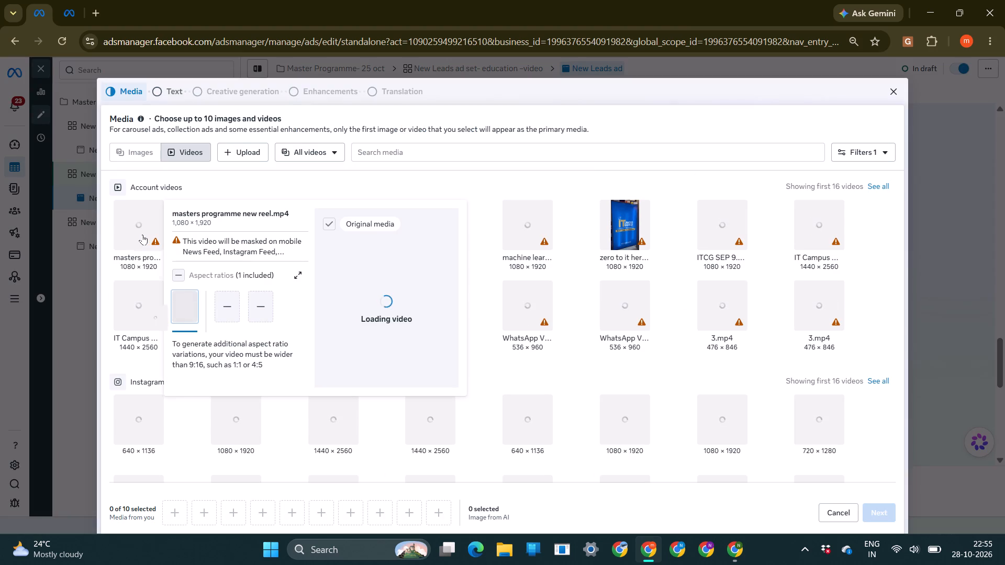
pyautogui.click(582, 499)
pyautogui.click(877, 510)
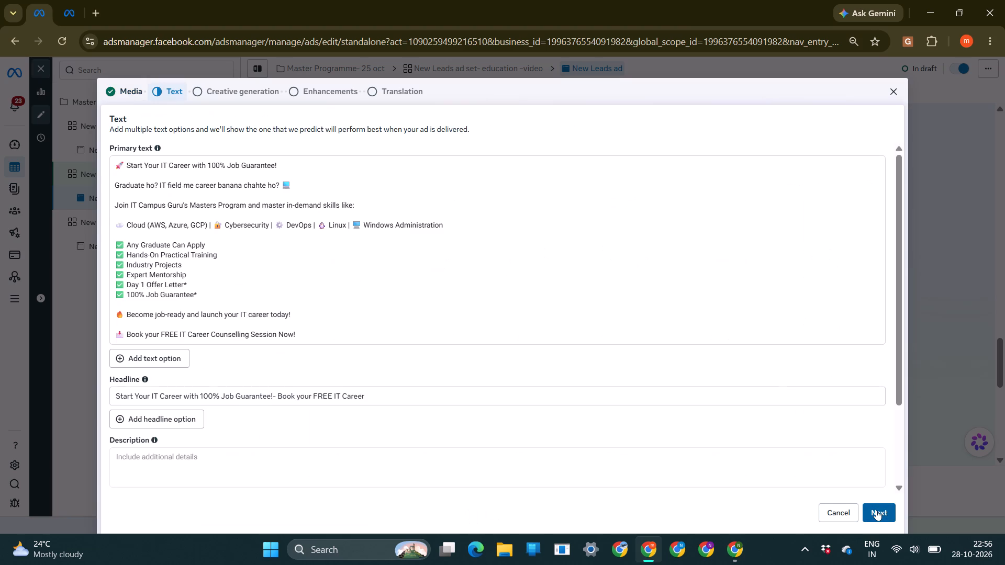
# Go through the creative's text, generation and enhancement stages, keeping the text as it is and all creative enhancements off.
pyautogui.scroll(-4, 517, 356)
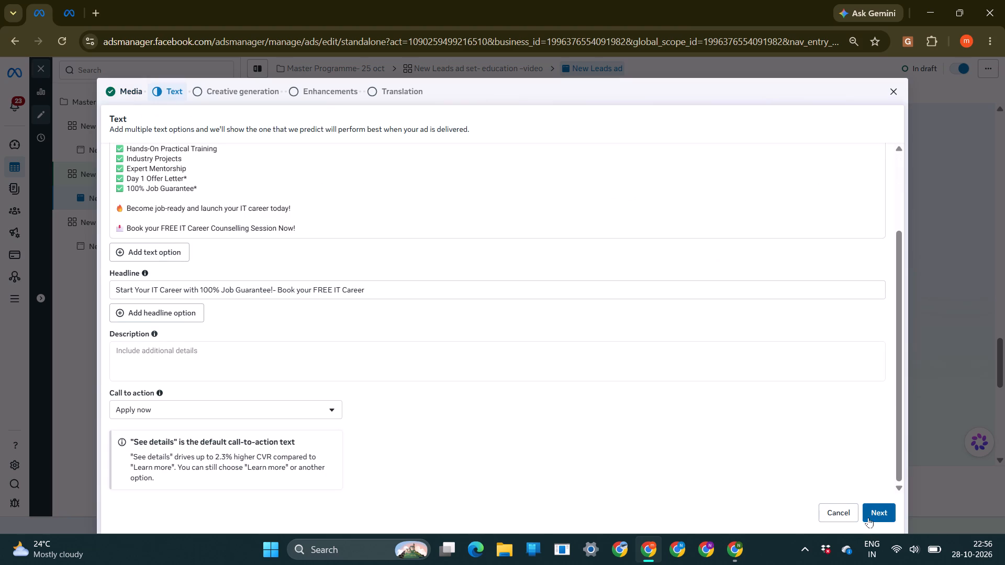
pyautogui.click(870, 516)
pyautogui.click(870, 516)
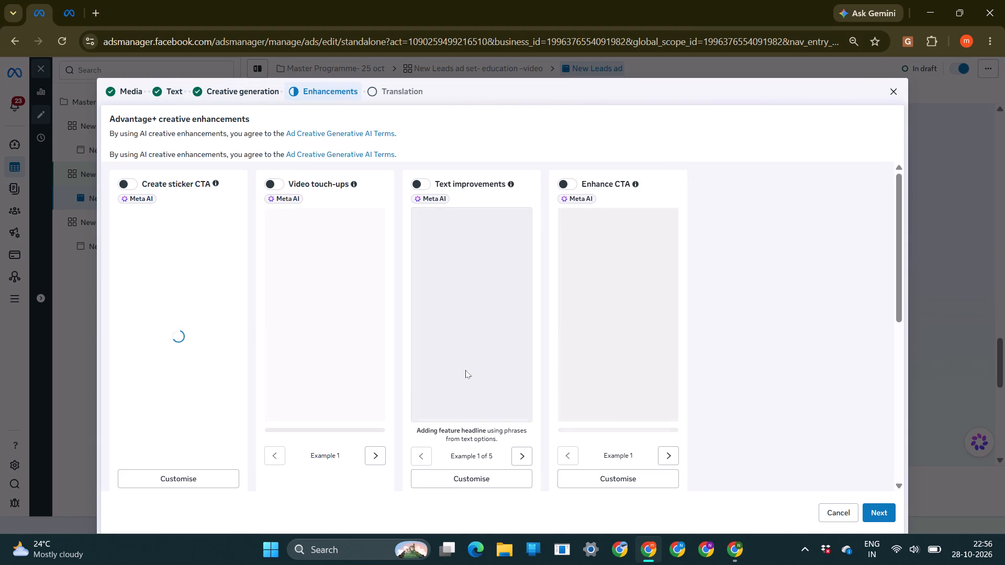
pyautogui.scroll(-12, 410, 385)
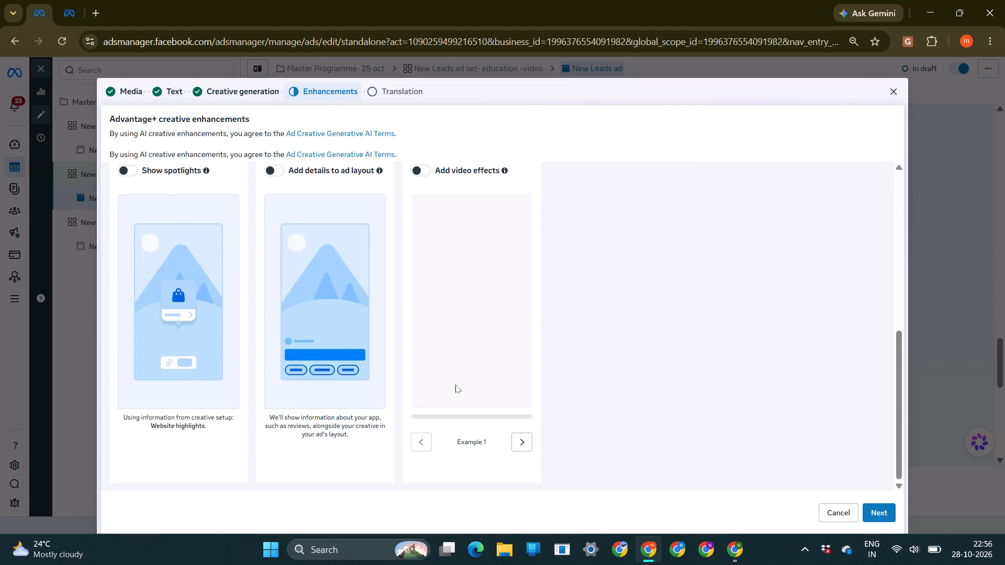
pyautogui.click(879, 514)
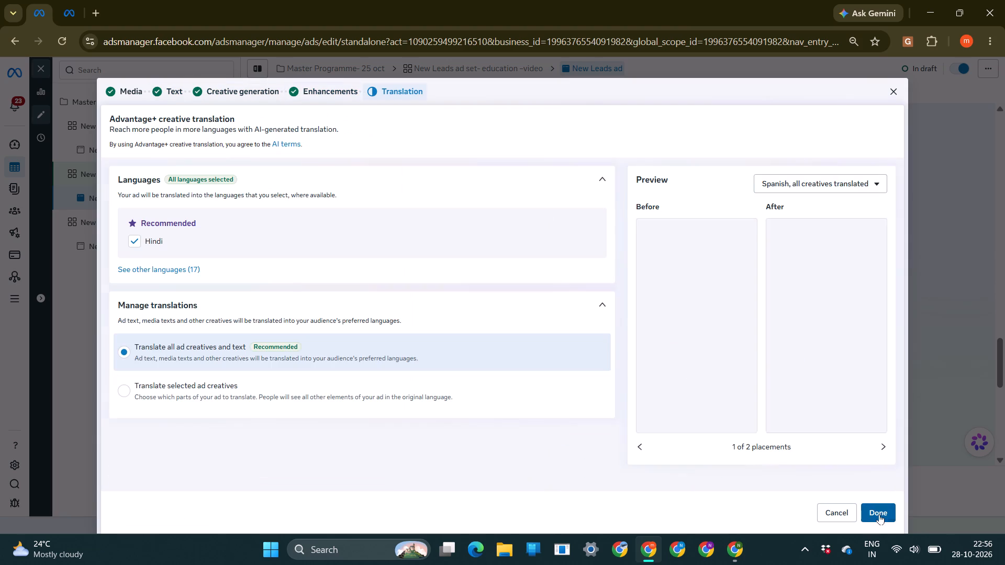
# Limit the creative translation to Hindi by deselecting all other languages, and complete the creative setup.
pyautogui.click(165, 270)
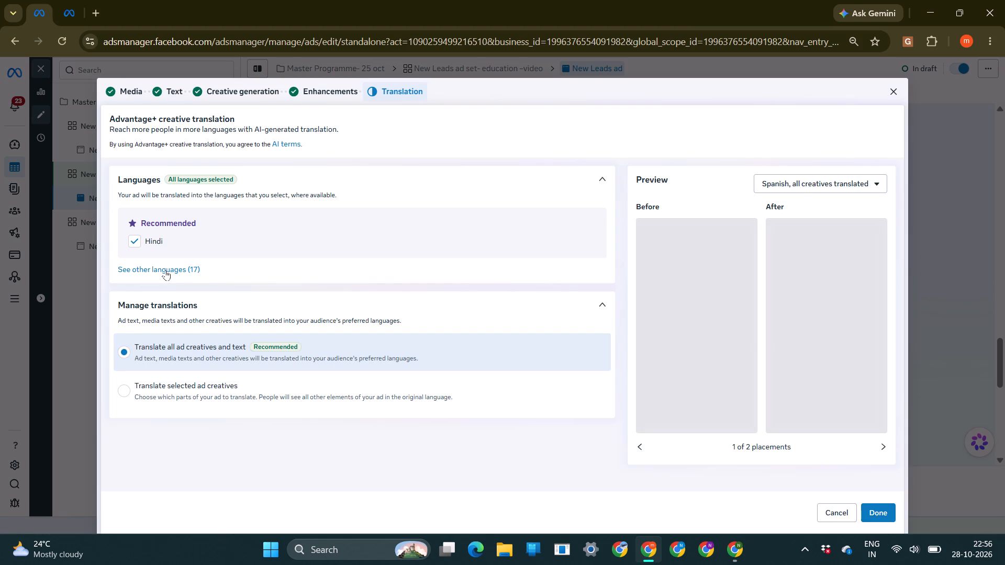
pyautogui.click(133, 280)
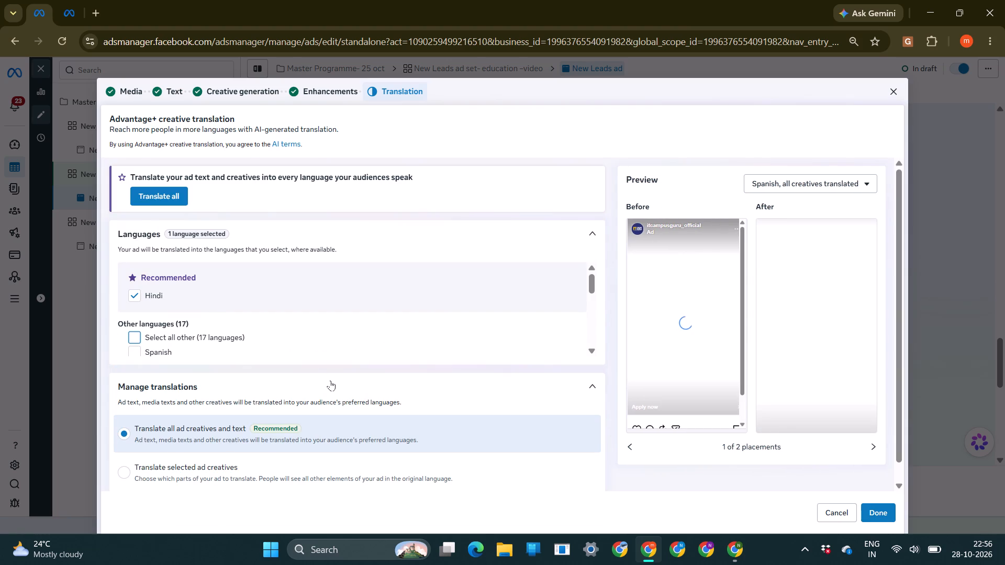
pyautogui.scroll(-1, 338, 386)
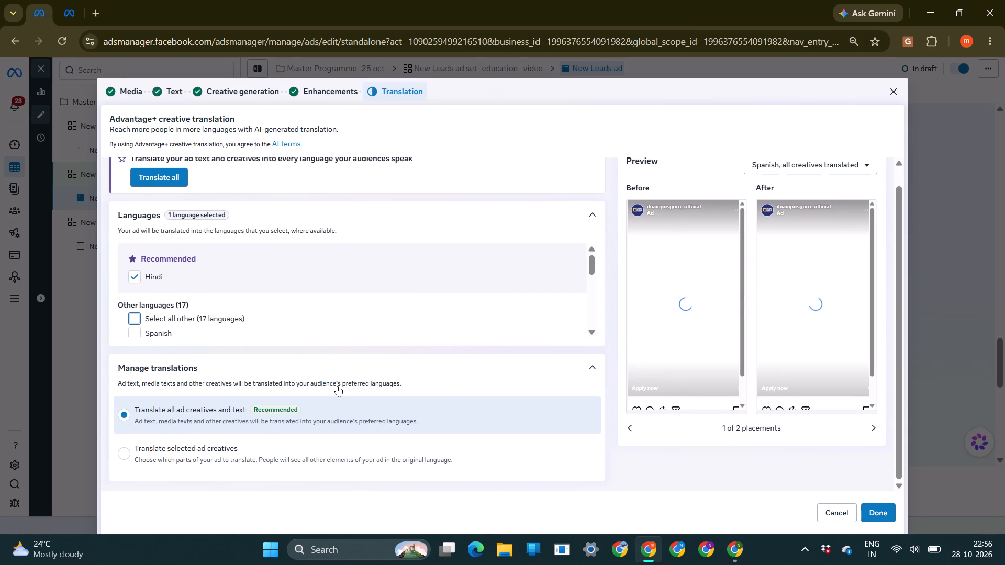
pyautogui.click(876, 516)
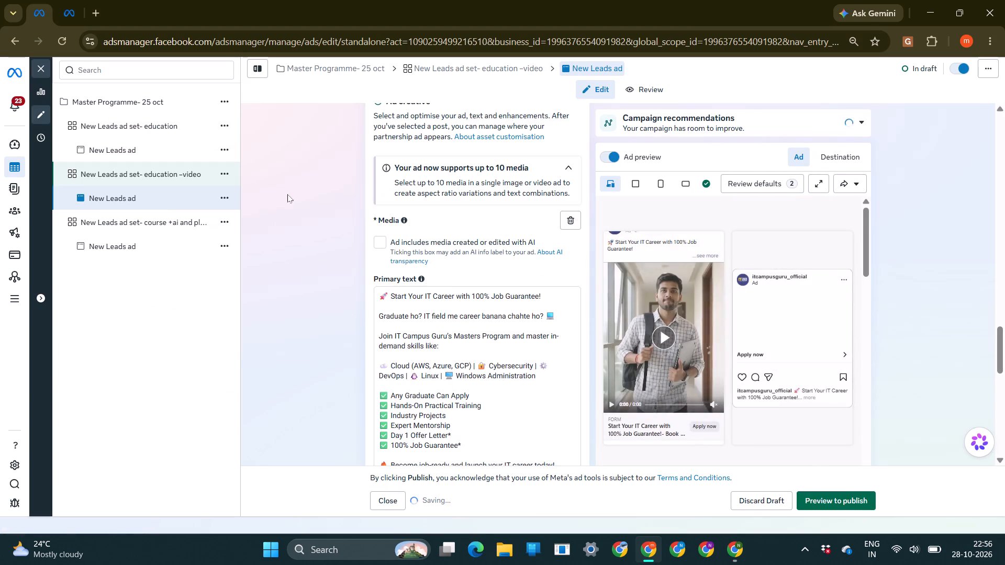
# Preview and publish the new education video ad set together with its ad.
pyautogui.click(850, 499)
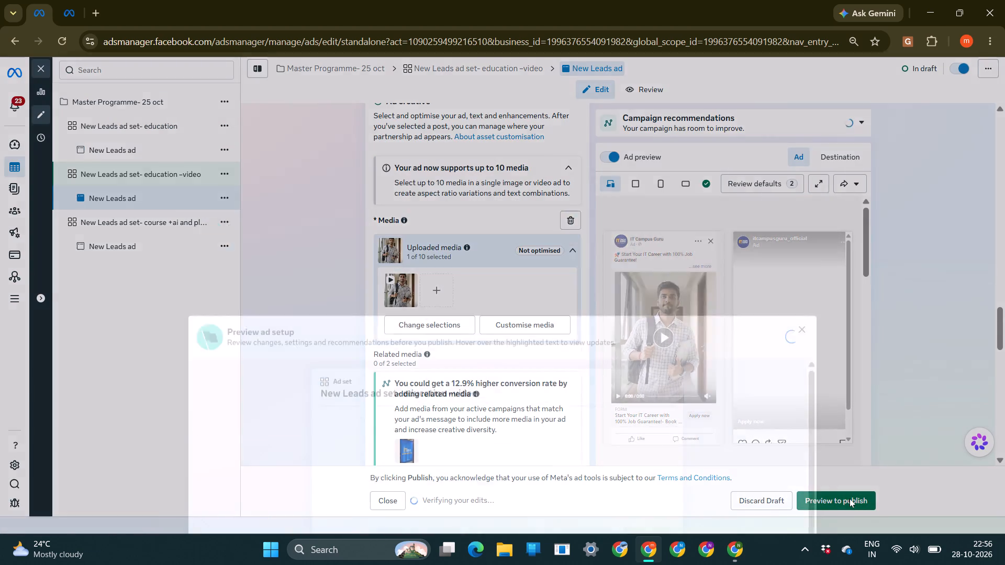
pyautogui.click(791, 518)
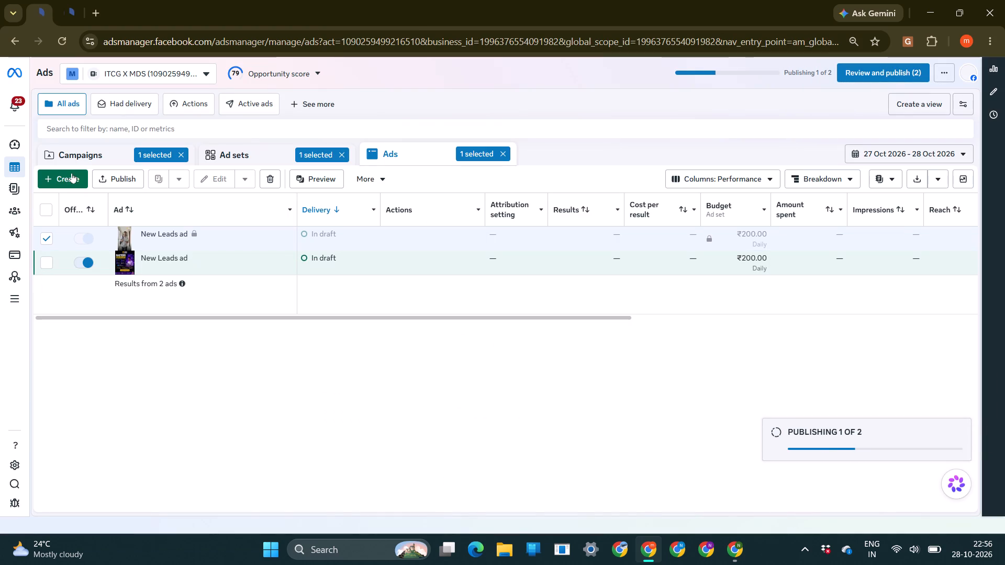
# Turn off the New Leads ad set- course +ai and plateform in the Master Programme- 25 oct campaign.
pyautogui.click(100, 155)
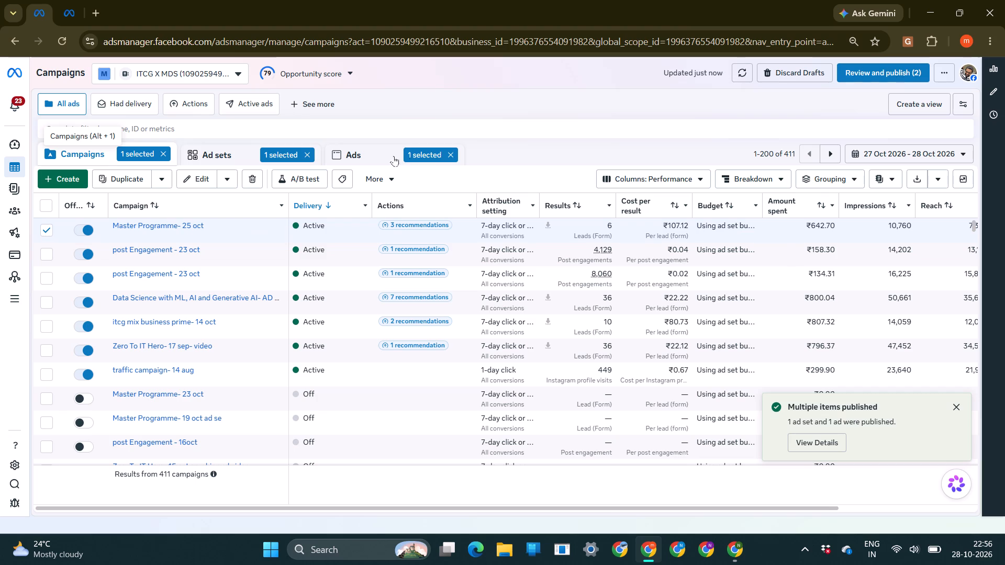
pyautogui.click(227, 152)
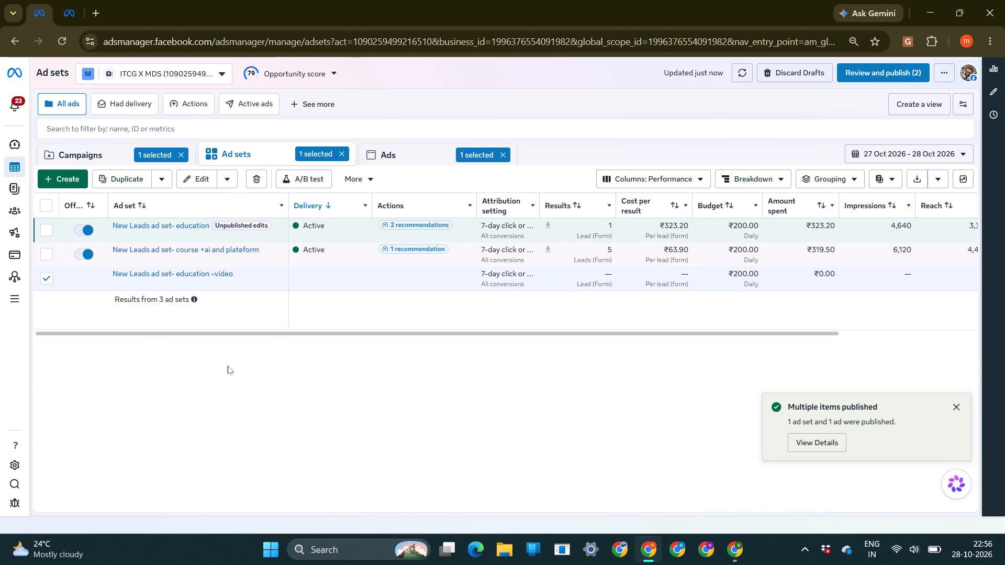
pyautogui.click(84, 253)
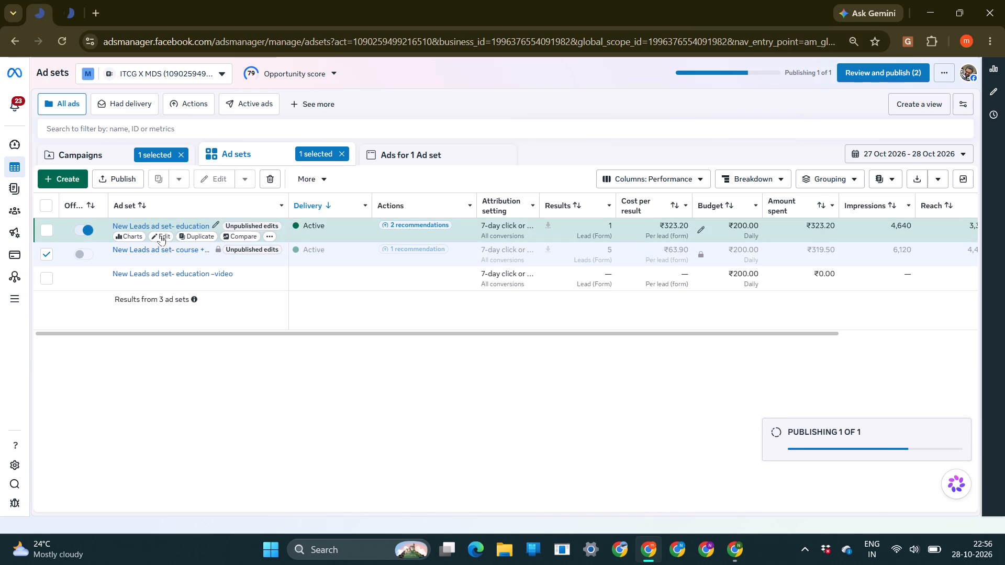
# Publish the pending edits of the New Leads ad set- education.
pyautogui.click(343, 147)
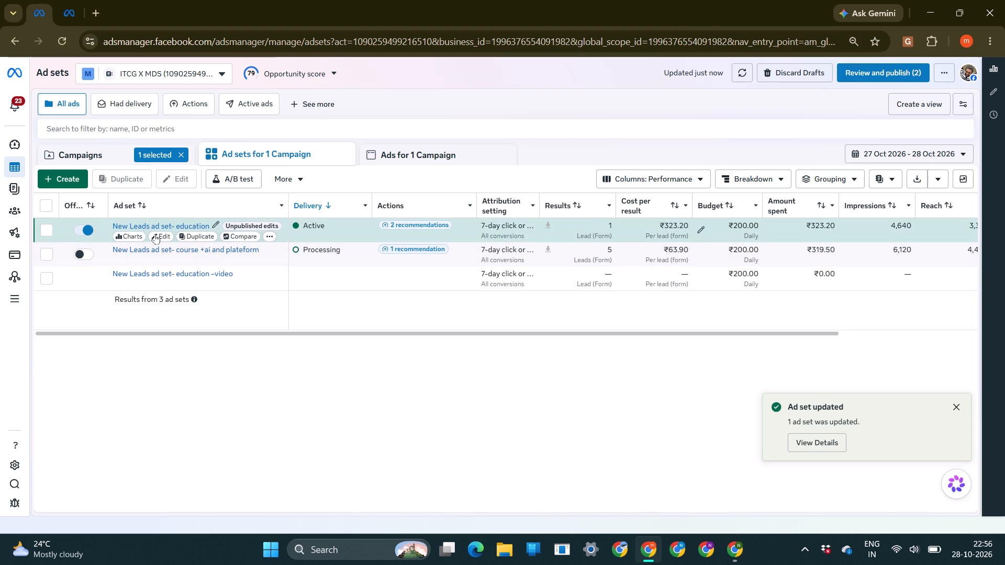
pyautogui.click(155, 234)
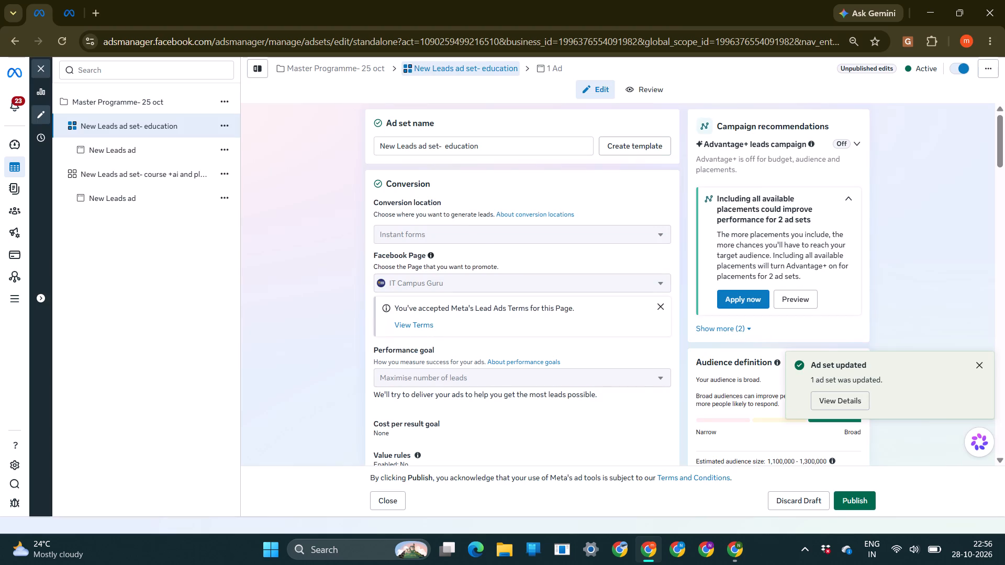
pyautogui.click(845, 496)
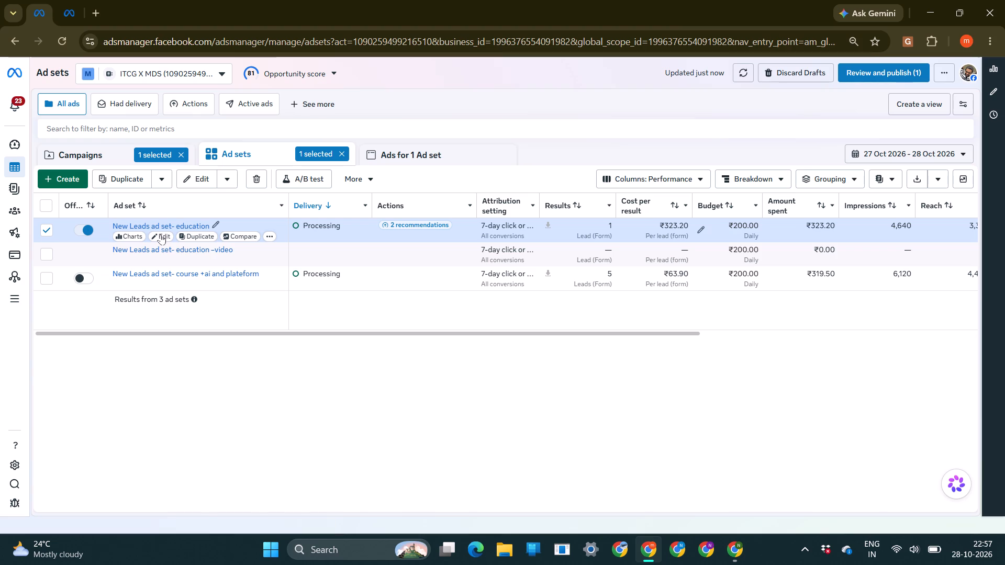
# Examine the detailed targeting of the education ad set and of the course +ai and plateform ad set.
pyautogui.click(160, 239)
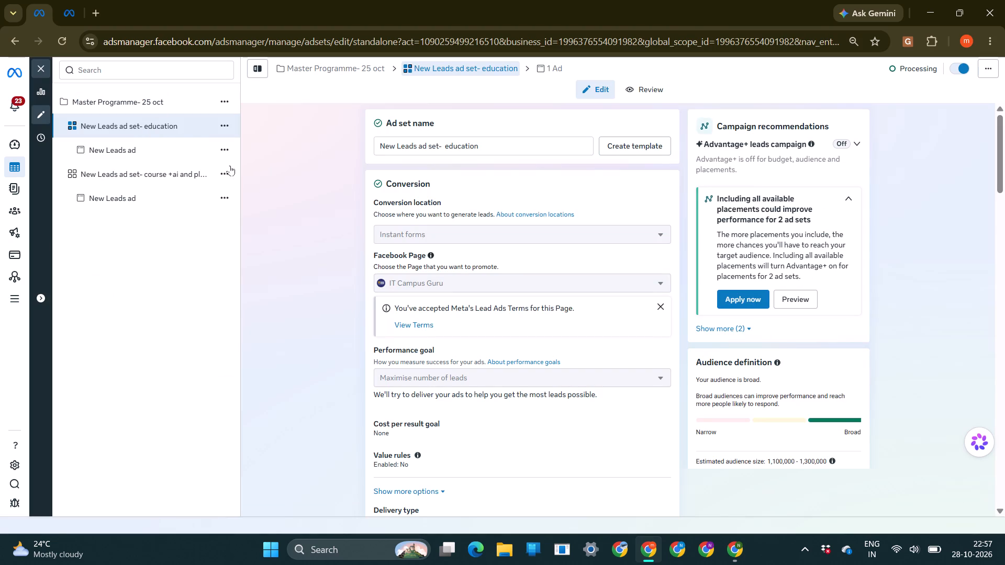
pyautogui.click(140, 120)
pyautogui.scroll(-12, 428, 147)
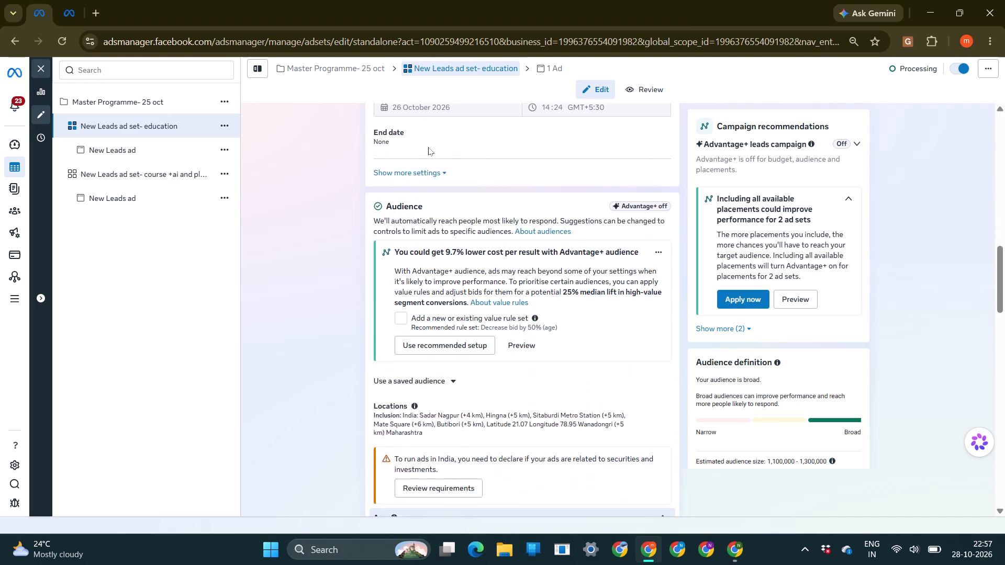
pyautogui.scroll(-1, 428, 147)
pyautogui.scroll(-2, 495, 141)
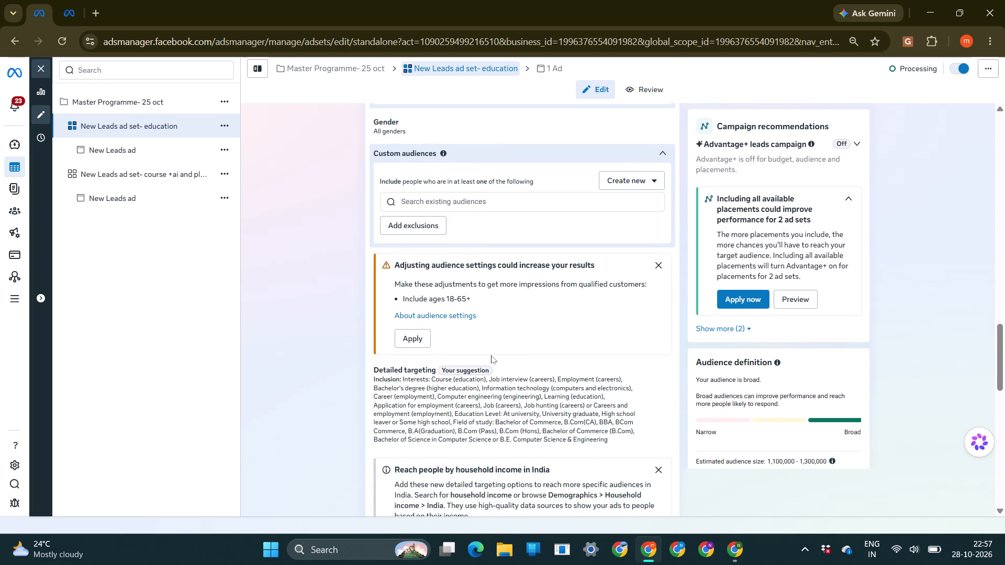
pyautogui.click(464, 393)
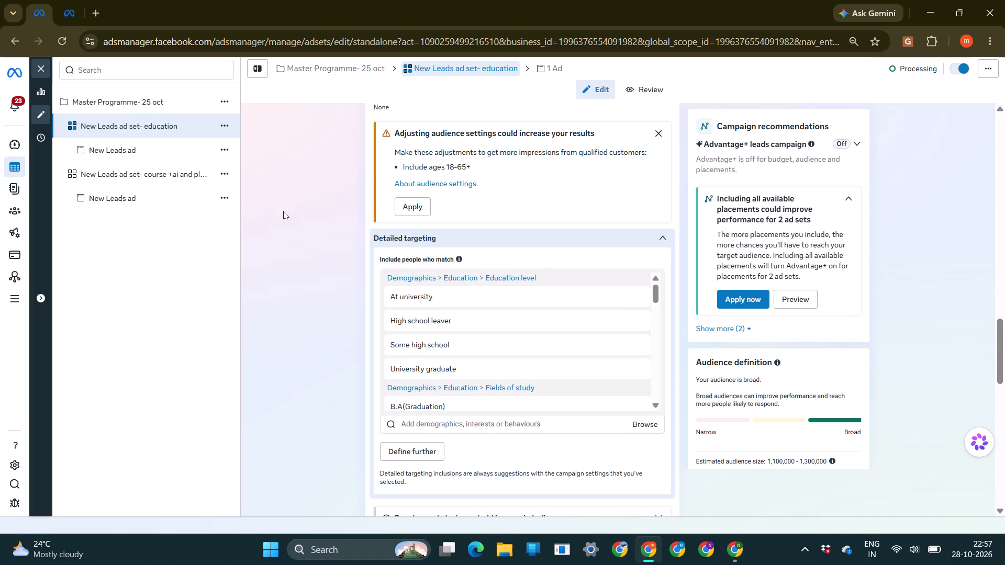
pyautogui.click(170, 179)
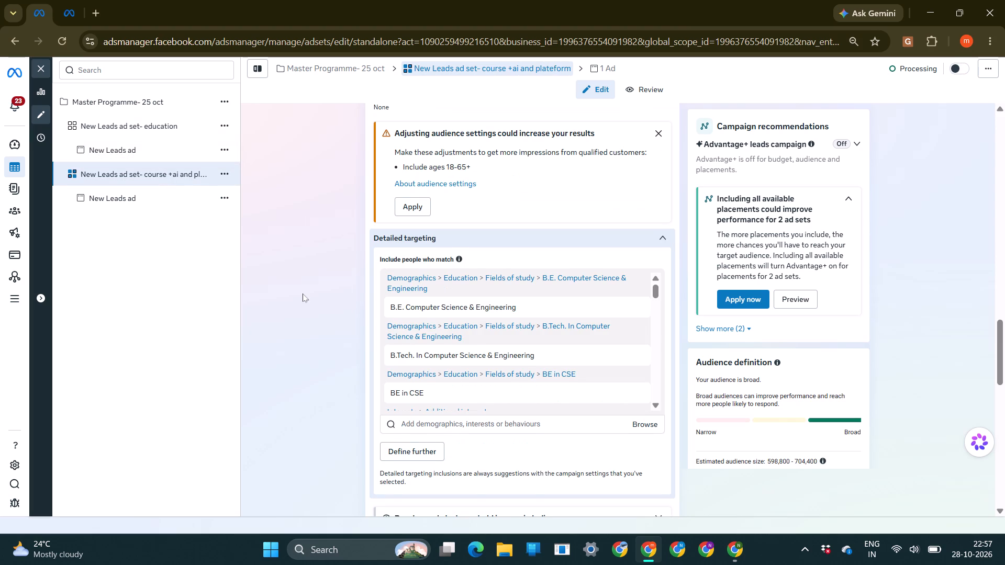
pyautogui.scroll(-5, 303, 293)
pyautogui.scroll(2, 374, 265)
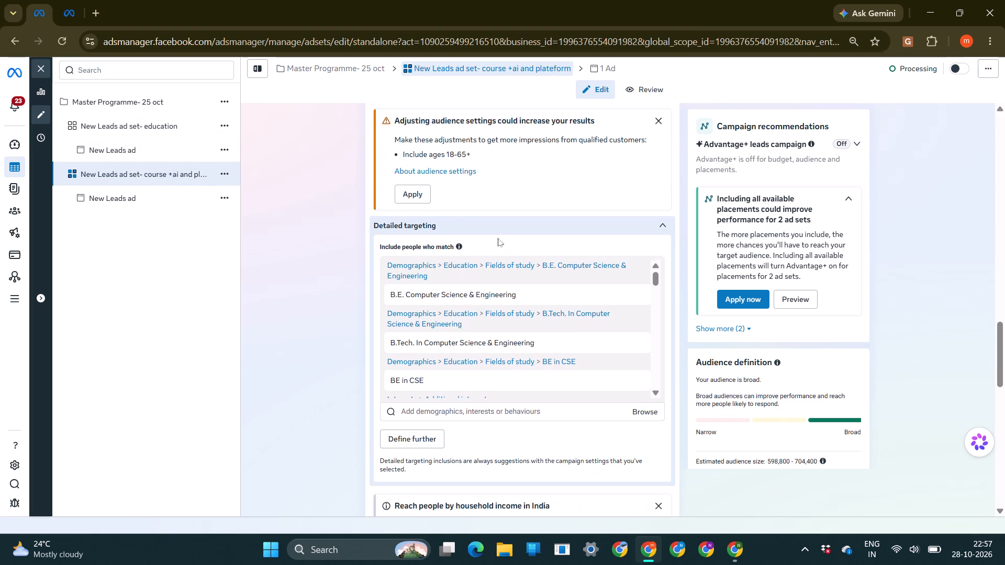
pyautogui.click(502, 231)
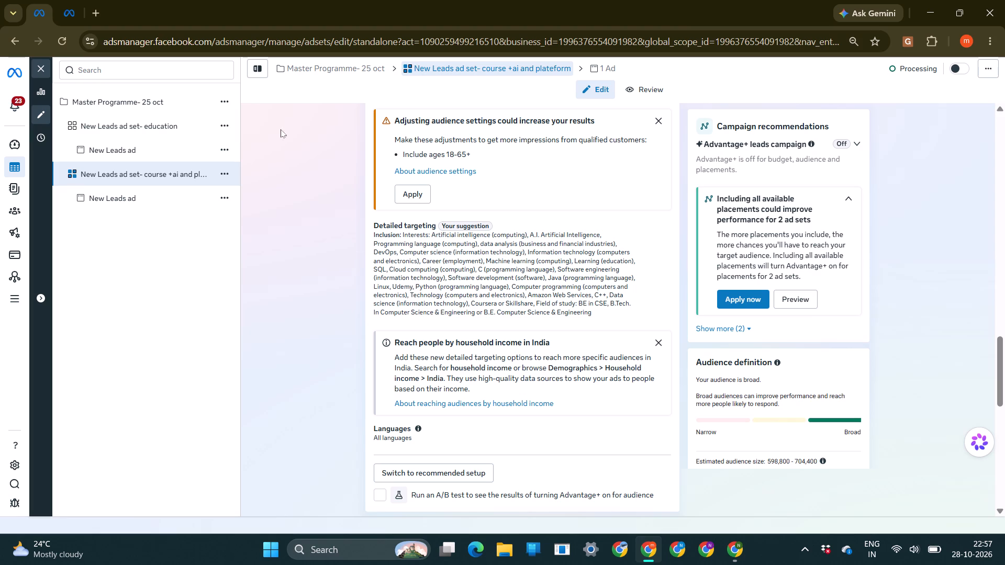
# Add the interest Artificial intelligence (computing) to the detailed targeting of the New Leads ad set- education.
pyautogui.click(153, 128)
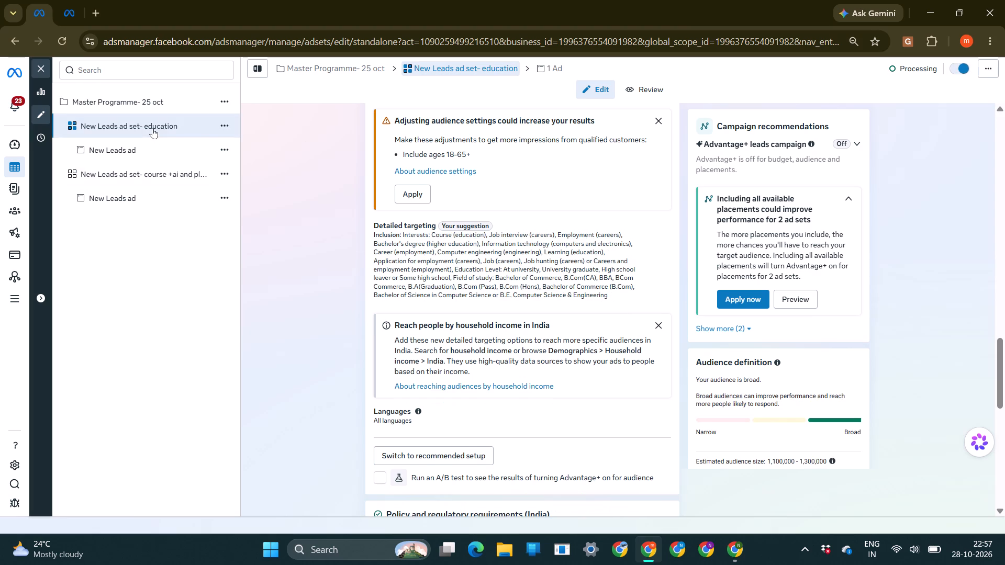
pyautogui.click(510, 261)
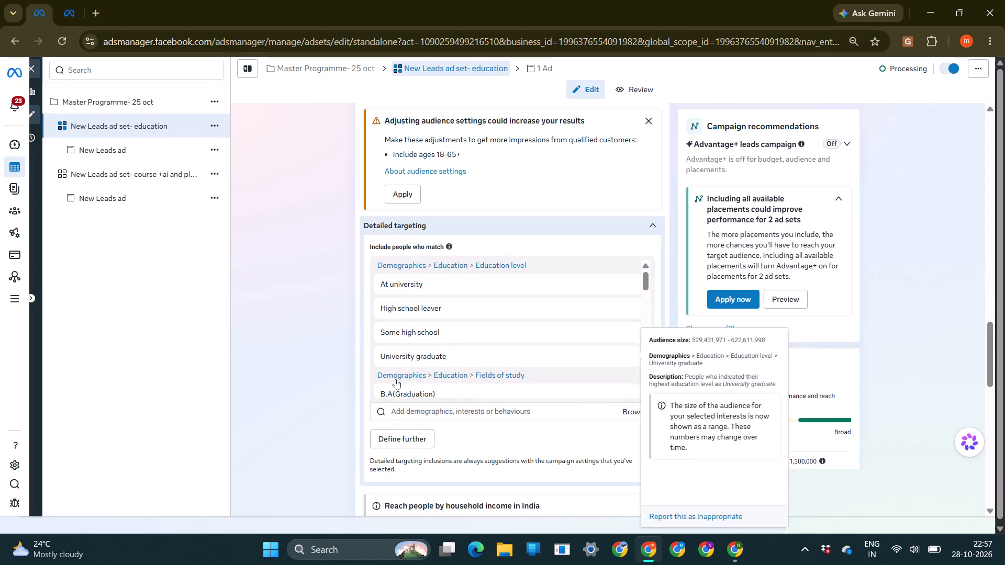
pyautogui.scroll(-2, 345, 397)
pyautogui.click(460, 289)
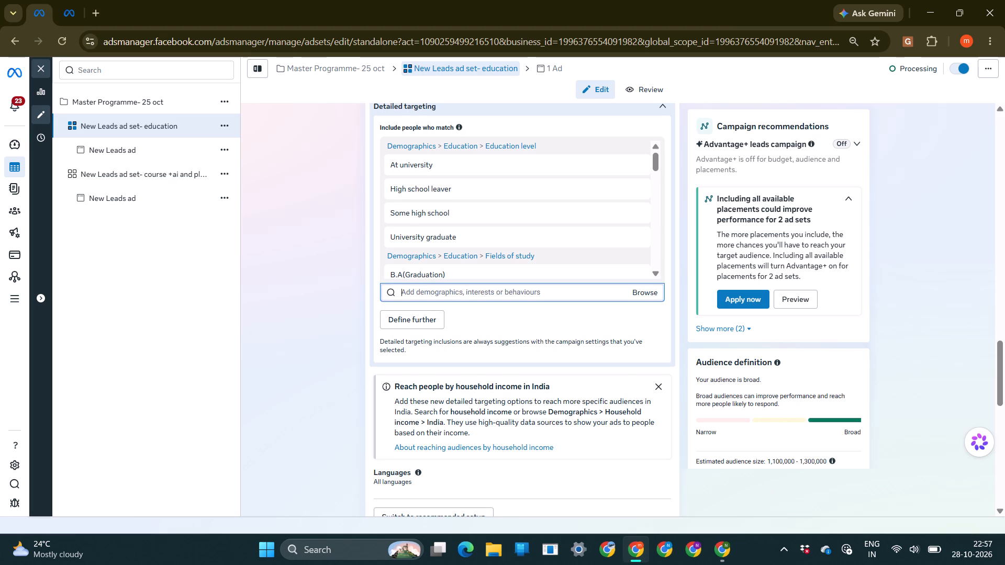
pyautogui.write('ai')
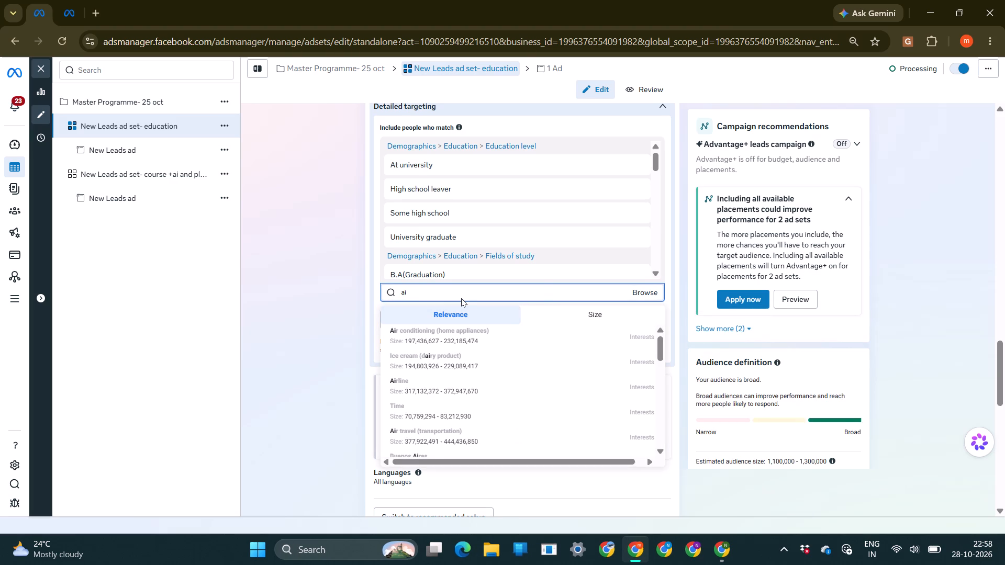
pyautogui.press('space')
pyautogui.scroll(-4, 443, 379)
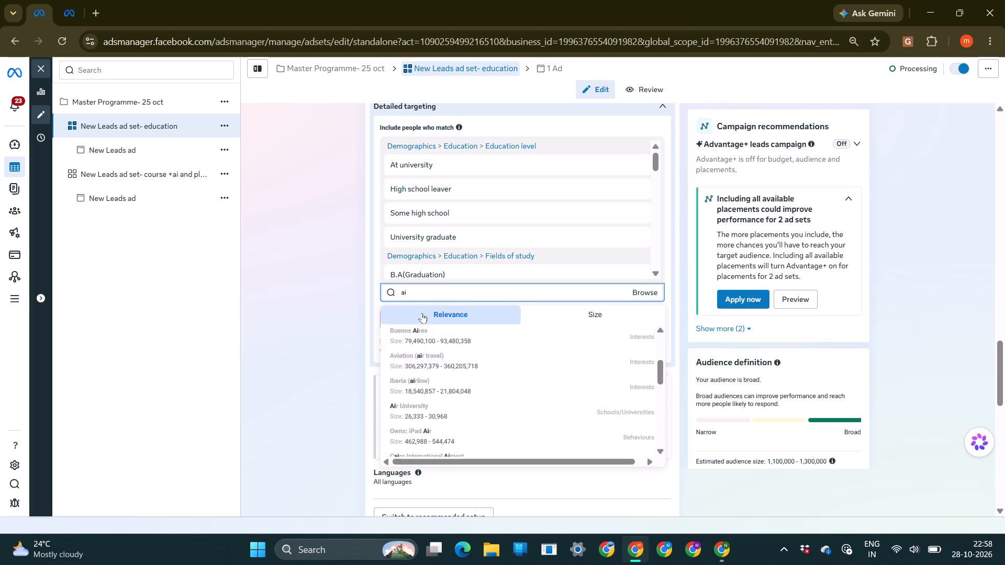
pyautogui.click(412, 293)
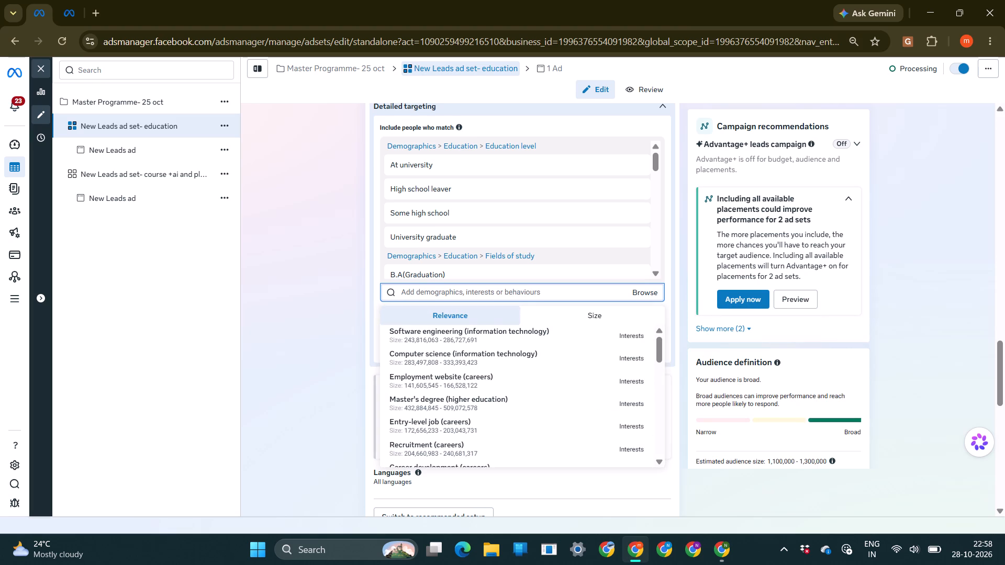
pyautogui.press('a')
pyautogui.write('rtifici')
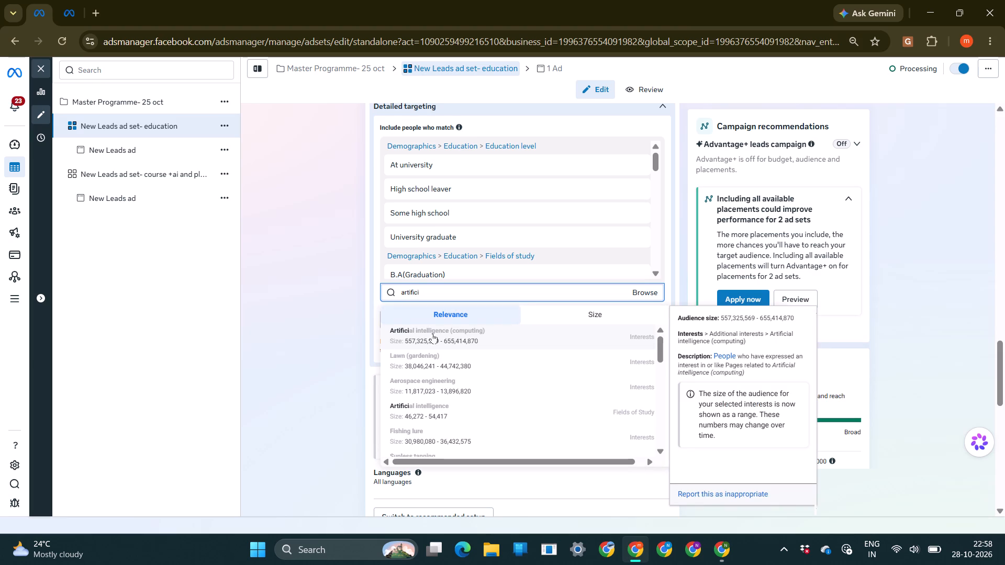
pyautogui.click(467, 335)
pyautogui.scroll(-1, 313, 359)
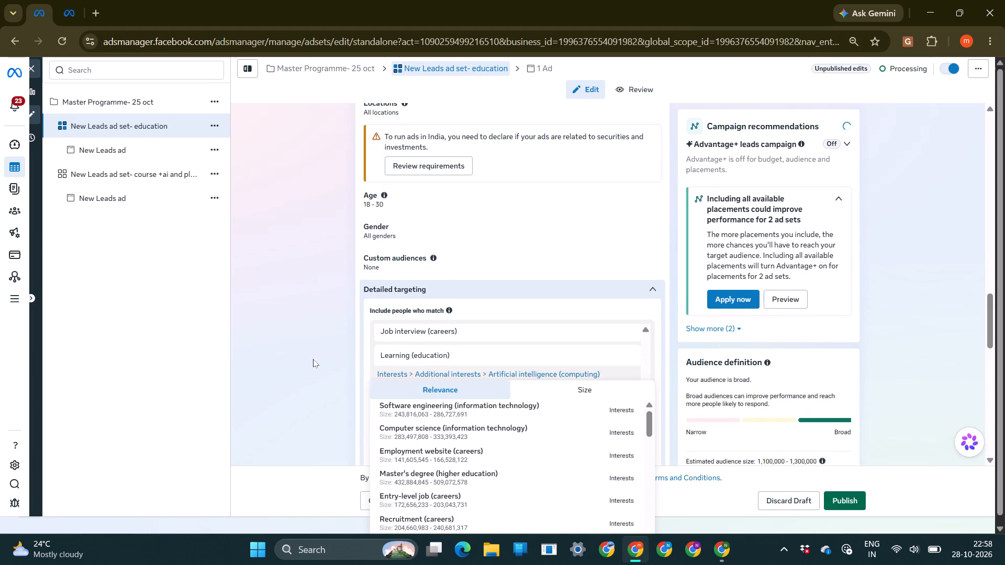
pyautogui.scroll(-1, 313, 359)
pyautogui.click(352, 343)
# Add the suggested interest A.I. Artificial Intelligence to the education ad set's detailed targeting.
pyautogui.scroll(-2, 352, 343)
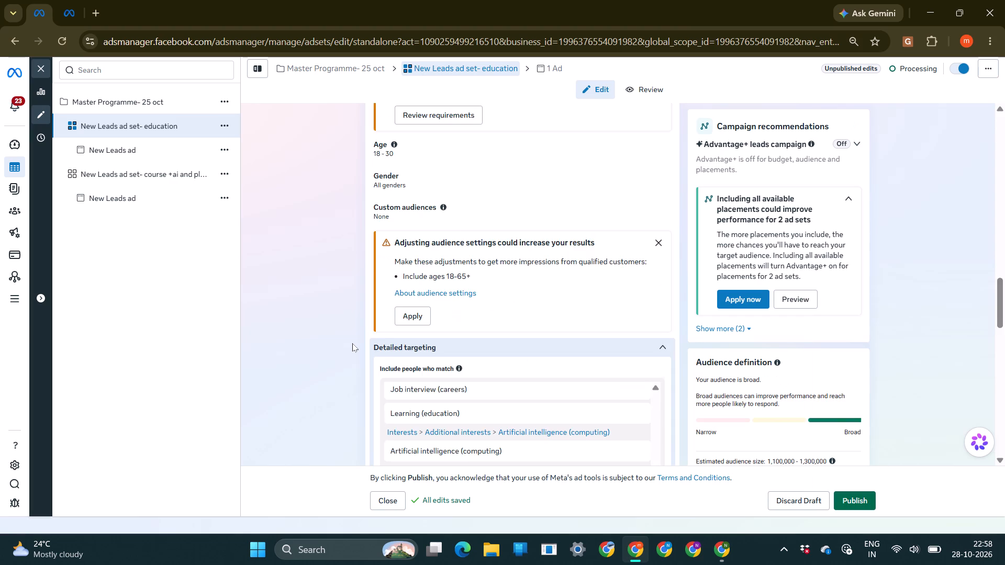
pyautogui.scroll(-2, 352, 343)
pyautogui.scroll(1, 352, 343)
pyautogui.click(452, 176)
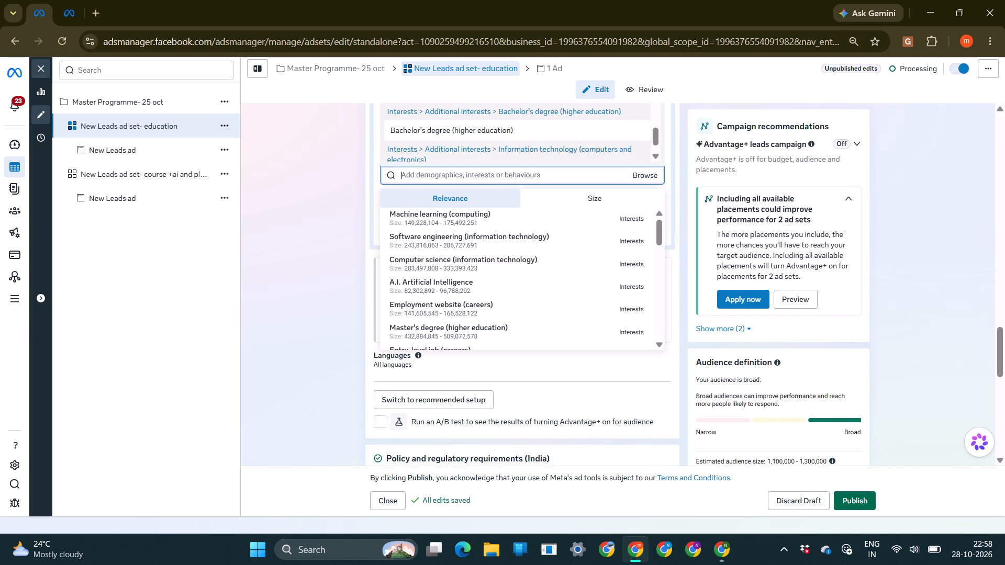
pyautogui.click(446, 285)
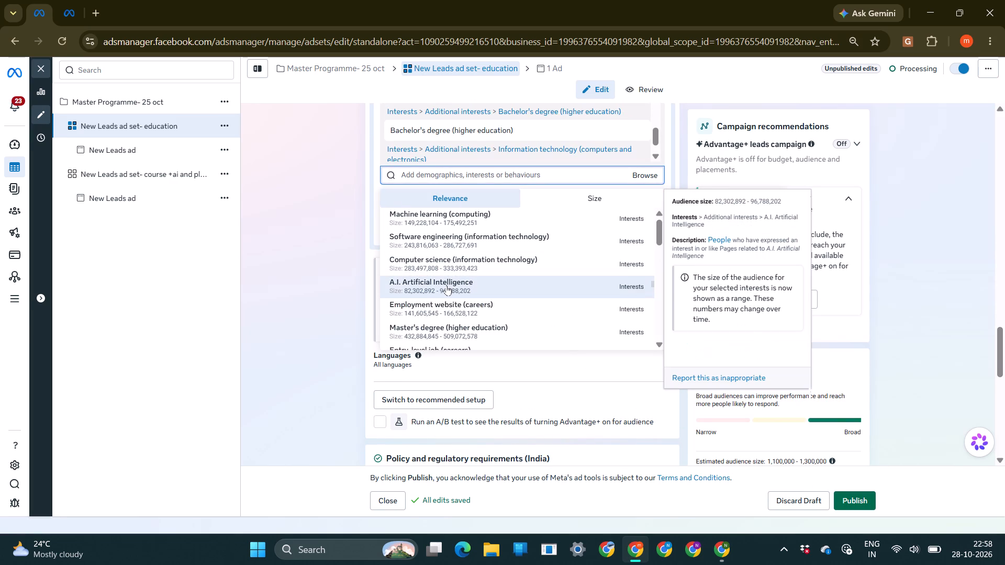
pyautogui.click(339, 320)
# Add the suggested interest Entry-level job (careers) to the education ad set's detailed targeting.
pyautogui.scroll(-5, 339, 320)
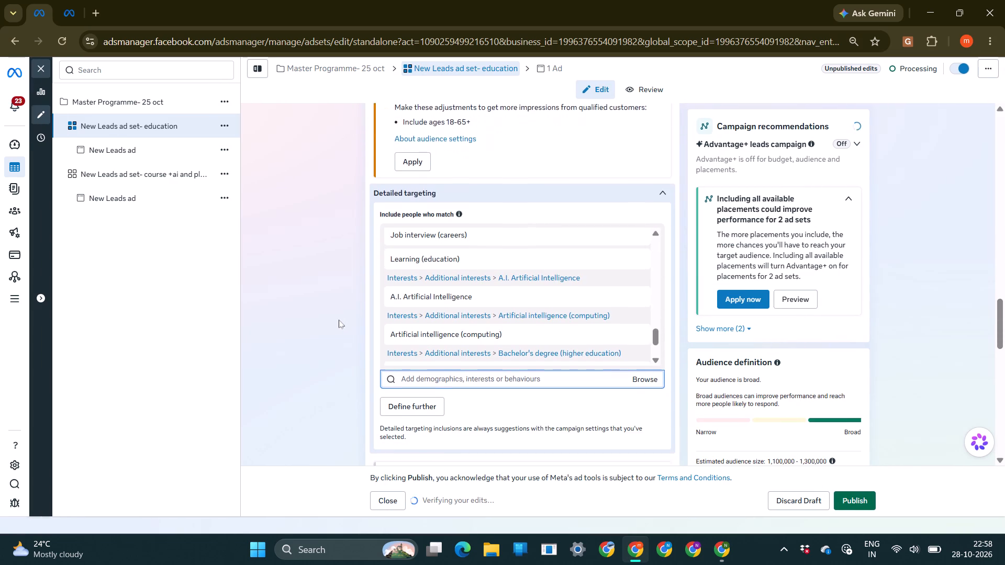
pyautogui.scroll(-1, 339, 320)
pyautogui.click(416, 275)
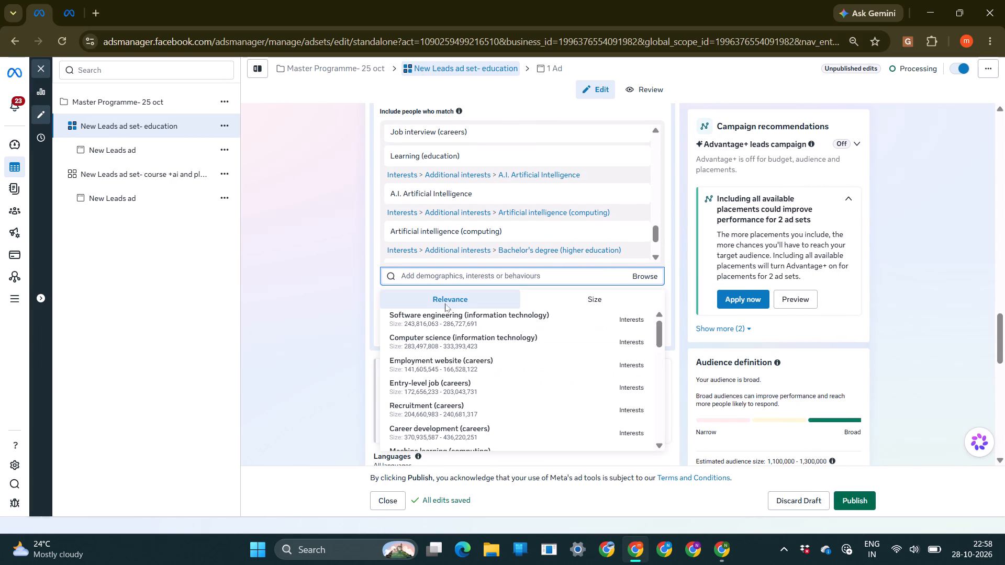
pyautogui.scroll(1, 459, 327)
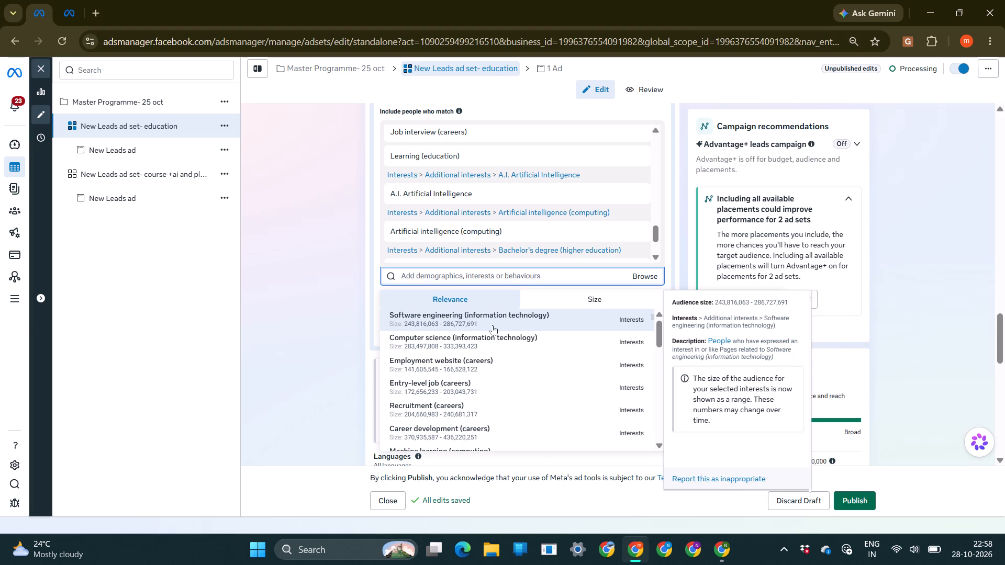
pyautogui.scroll(-1, 426, 346)
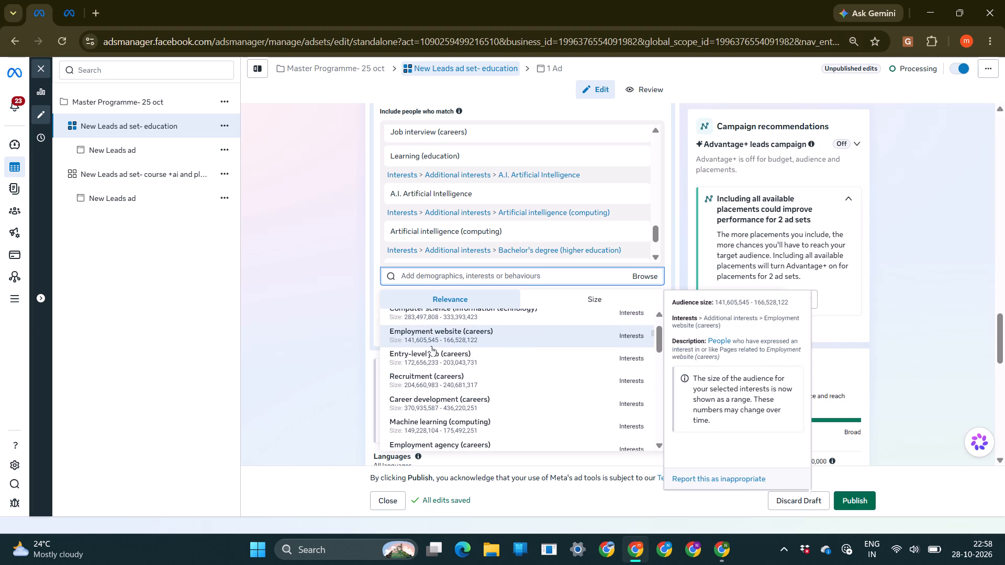
pyautogui.click(455, 357)
pyautogui.click(311, 365)
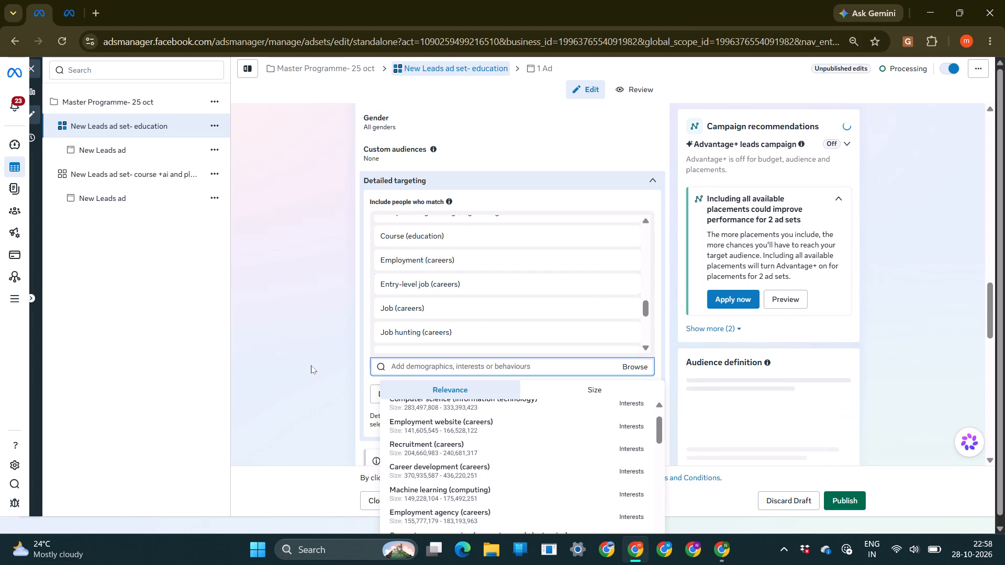
# Look through the remaining suggested interests for the education ad set's detailed targeting.
pyautogui.scroll(-5, 311, 365)
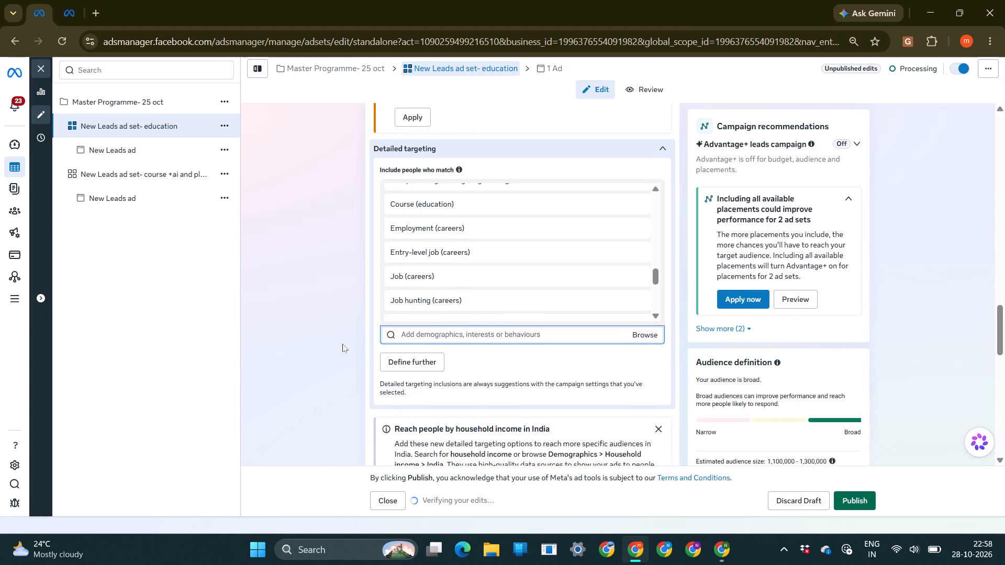
pyautogui.click(434, 297)
pyautogui.scroll(-1, 449, 406)
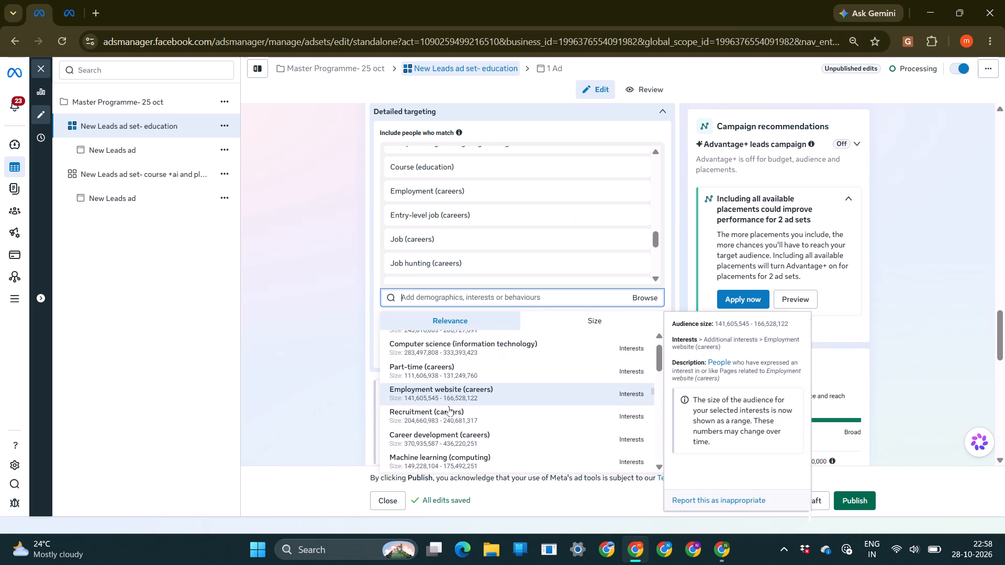
pyautogui.scroll(-2, 449, 406)
pyautogui.scroll(2, 449, 406)
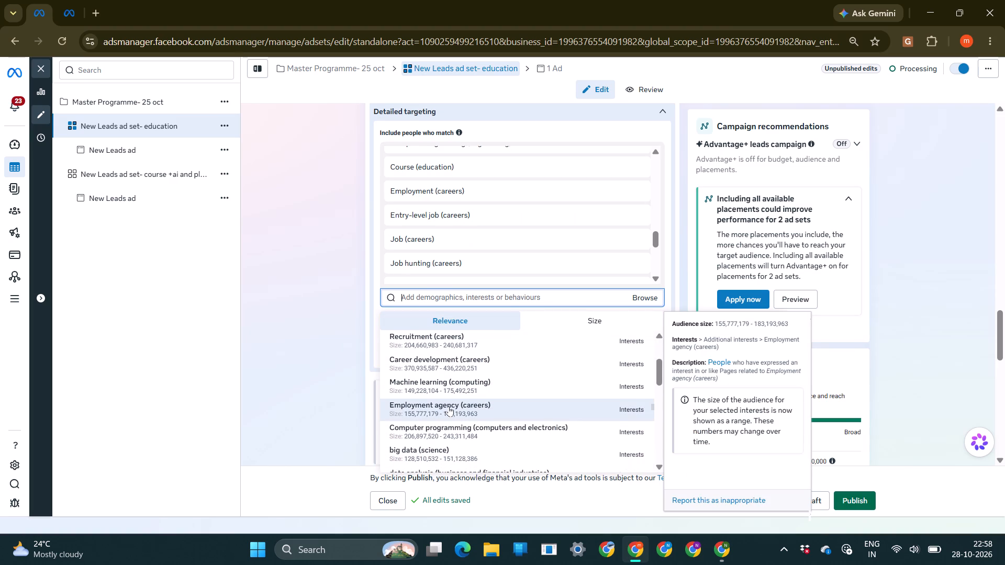
pyautogui.scroll(2, 449, 406)
pyautogui.click(355, 368)
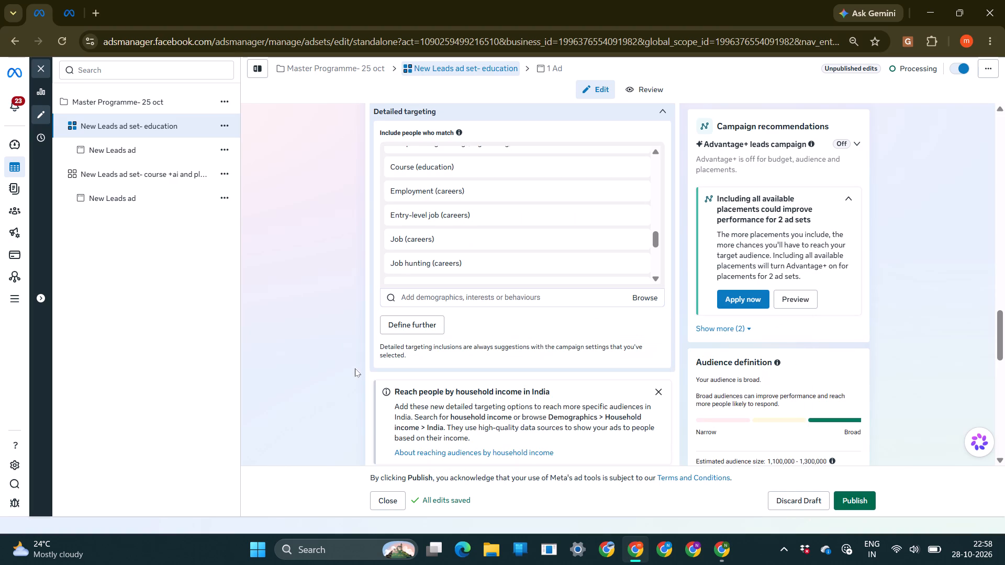
# Publish the targeting edits of the New Leads ad set- education.
pyautogui.click(855, 501)
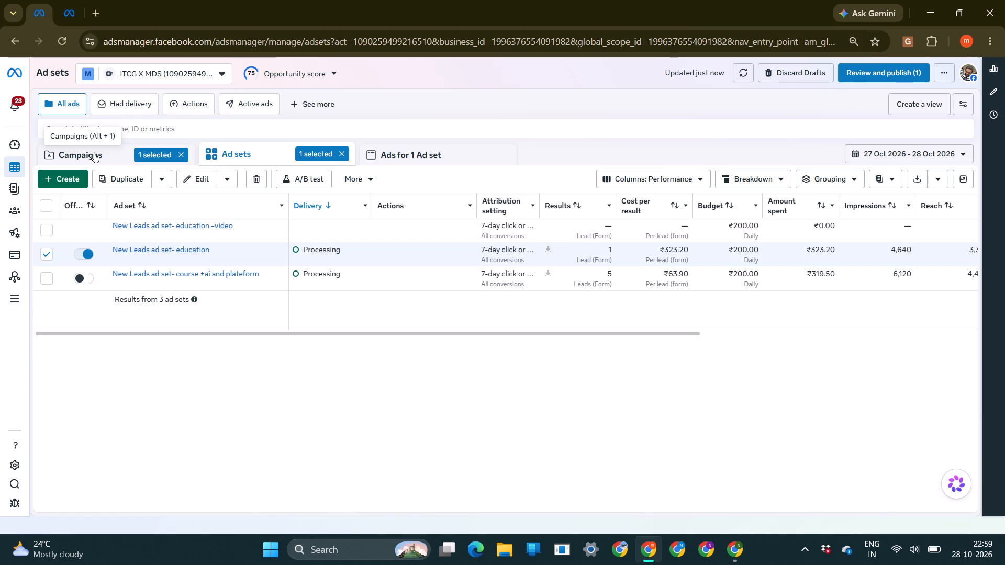
# Clear the campaign and ad set selections, and inspect the Master Programme- 25 oct campaign and its course +ai and plateform ad set in the editor.
pyautogui.click(109, 155)
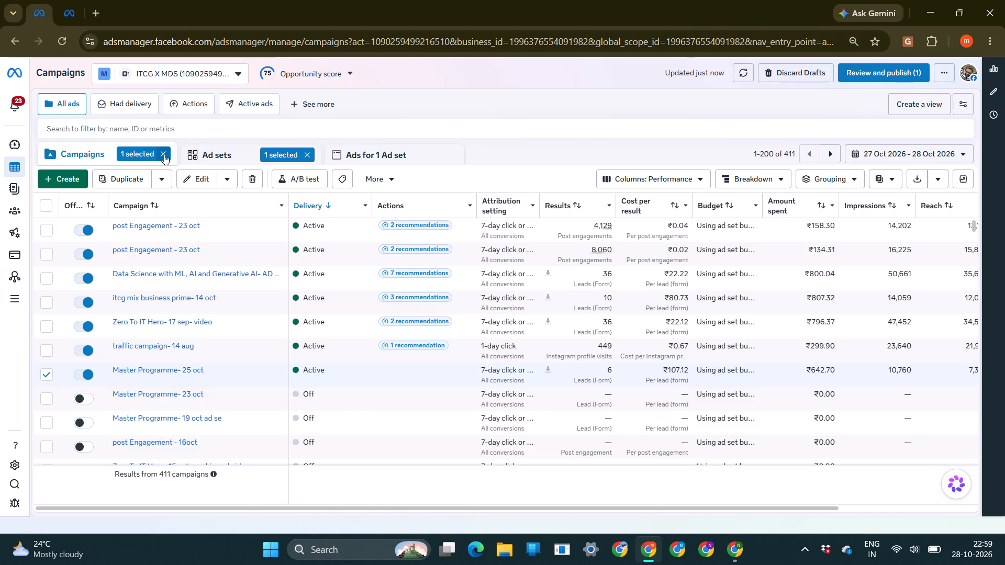
pyautogui.click(164, 154)
pyautogui.click(305, 154)
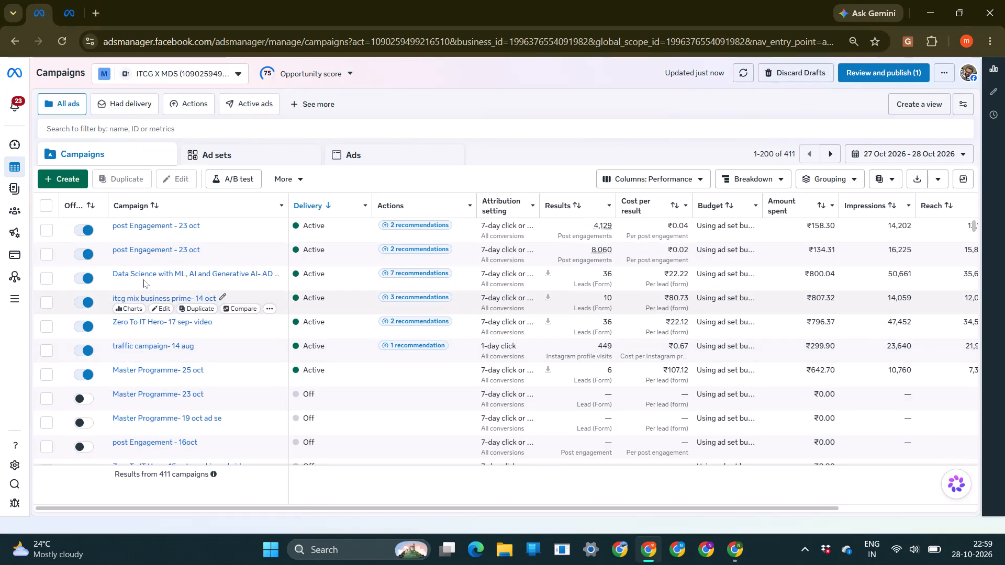
pyautogui.click(158, 381)
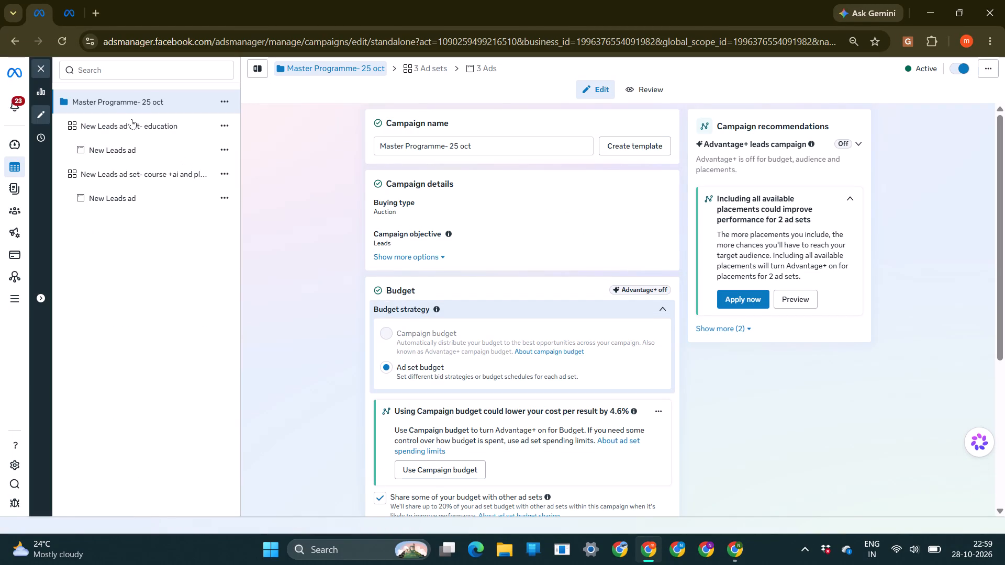
pyautogui.click(178, 181)
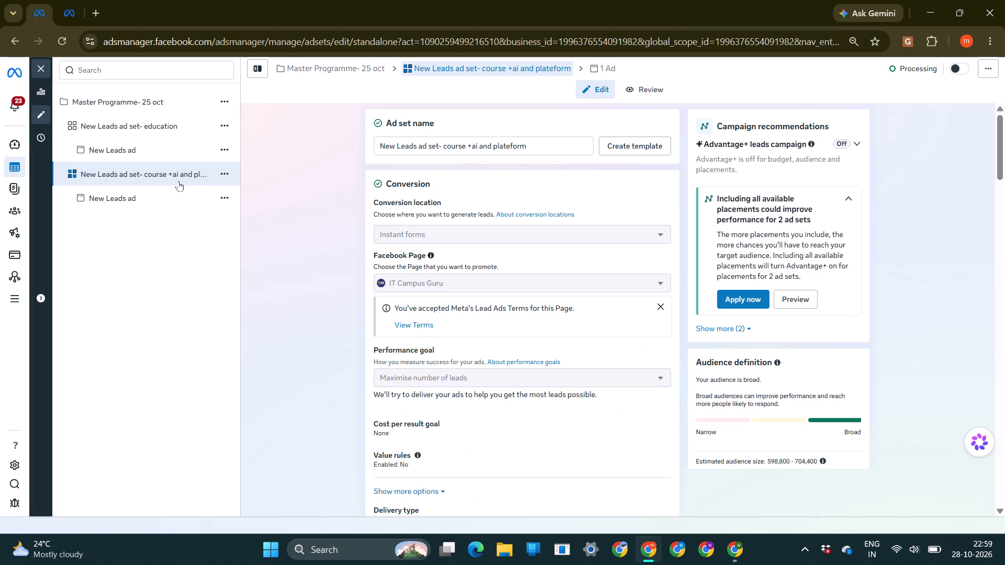
pyautogui.click(38, 70)
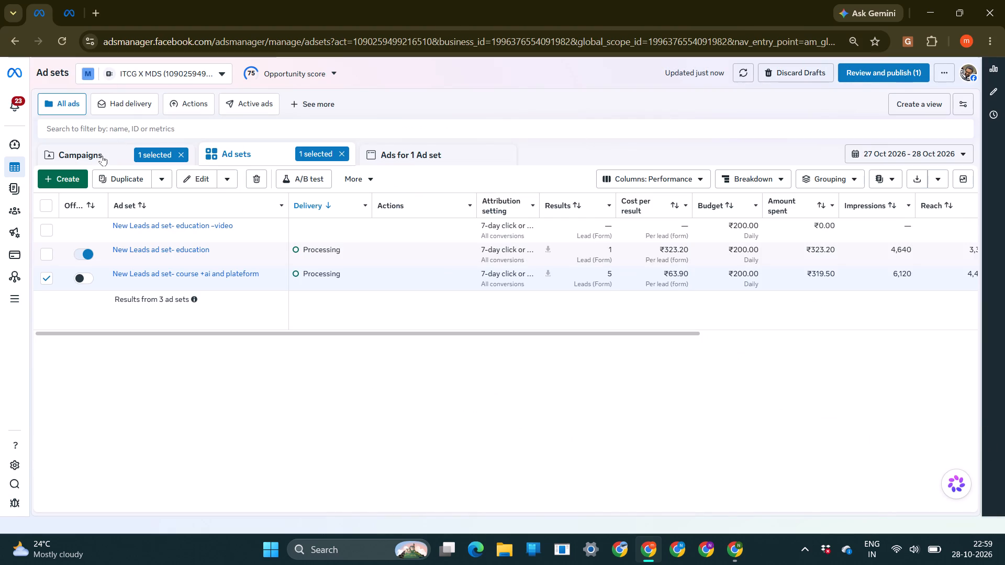
# Turn on the New Leads ad set- course +ai and plateform in the Master Programme- 25 oct campaign and reload the page.
pyautogui.click(347, 150)
pyautogui.click(181, 156)
pyautogui.click(164, 156)
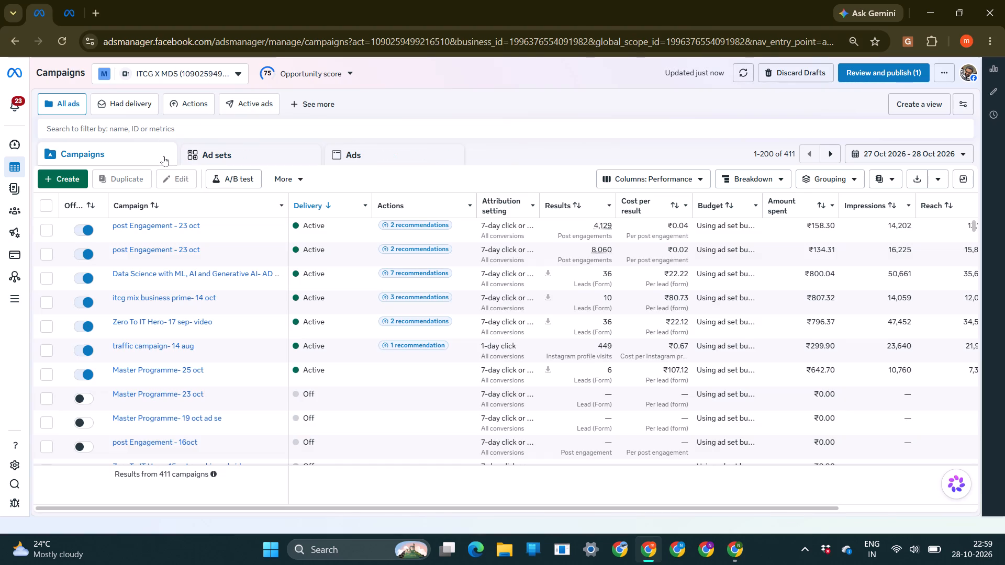
pyautogui.click(154, 367)
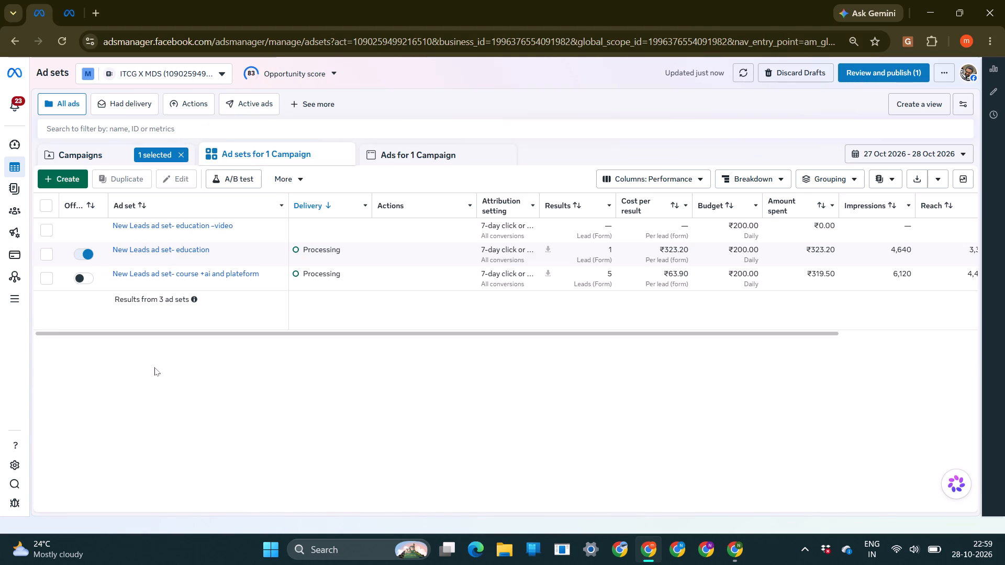
pyautogui.click(85, 278)
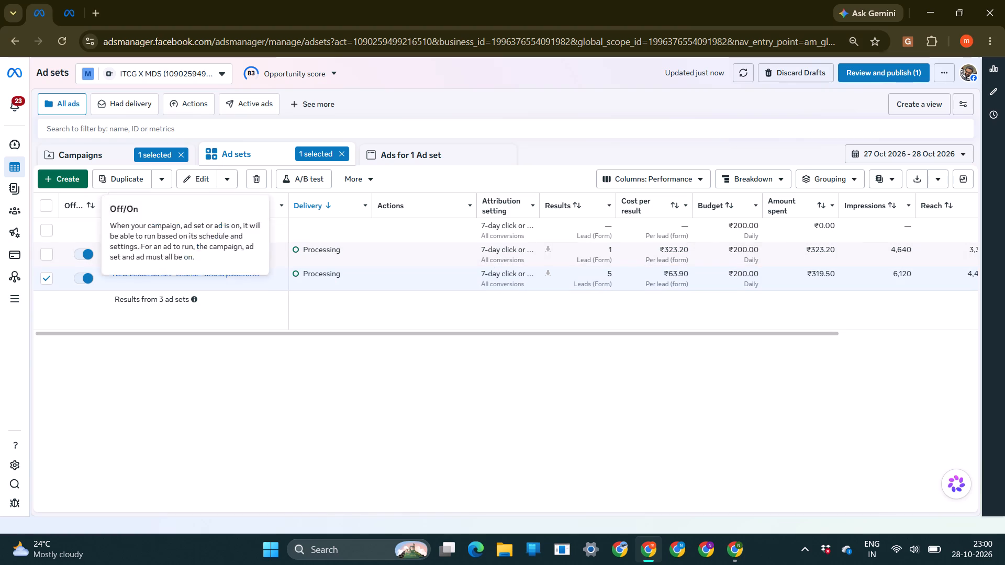
pyautogui.click(61, 50)
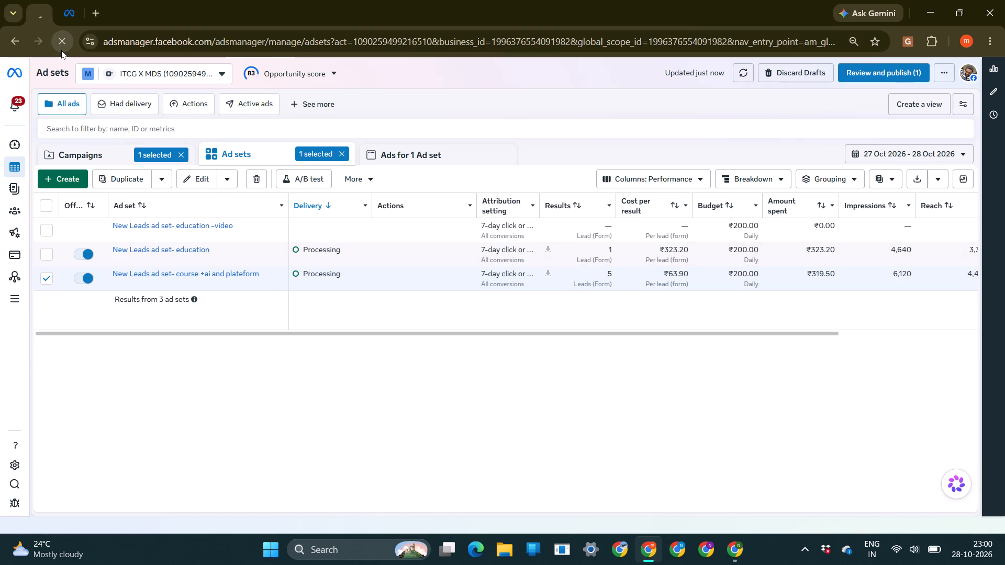
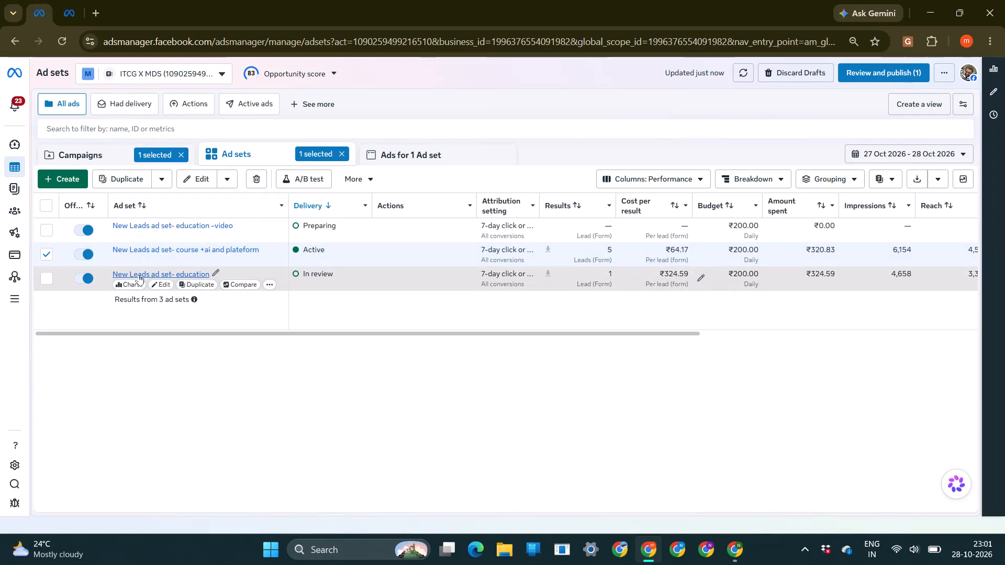
# Switch off delivery of the New Leads ad set- course +ai and plateform in the Master Programme- 25 oct campaign.
pyautogui.click(84, 255)
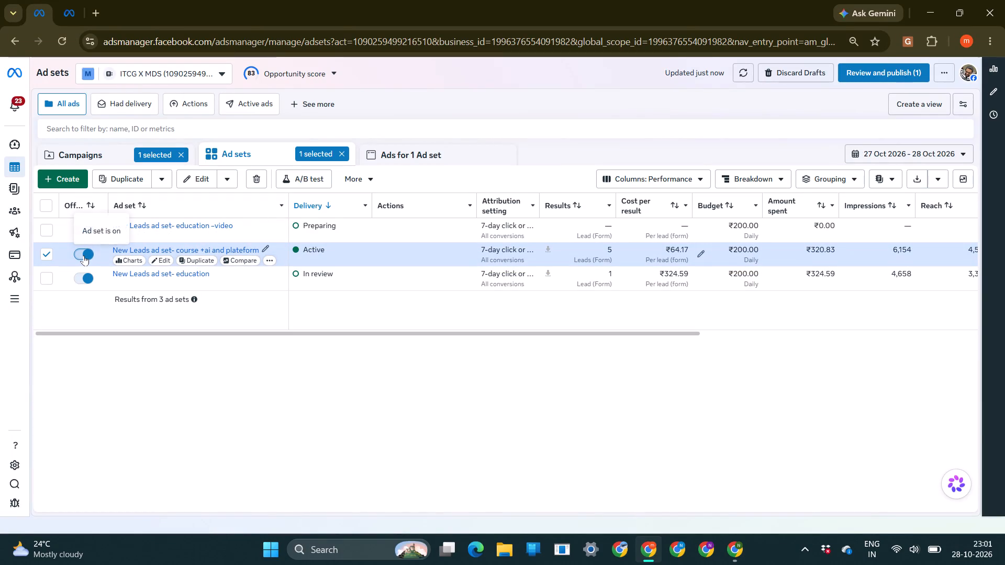